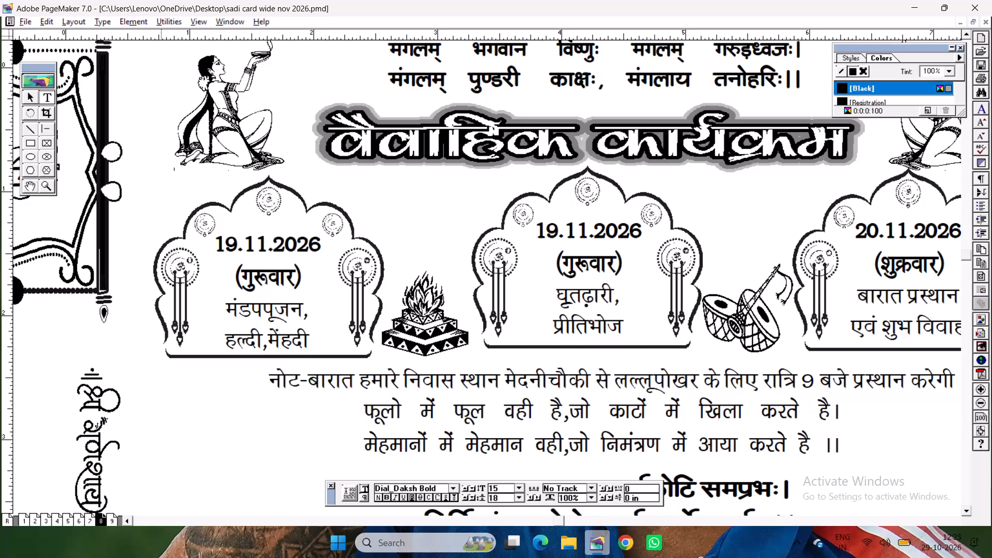
Save the wedding card document under its existing name.
key("ctrl+s")
key("ctrl+s")
left_click(554, 264)
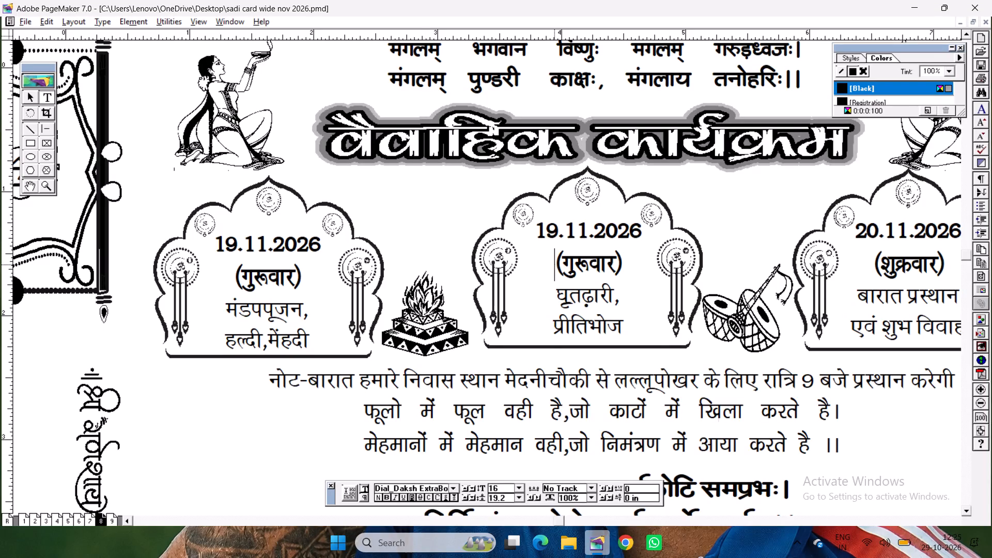
key("ctrl+s")
Minimize the wedding card document and launch the Kuro app from the desktop.
left_click(917, 5)
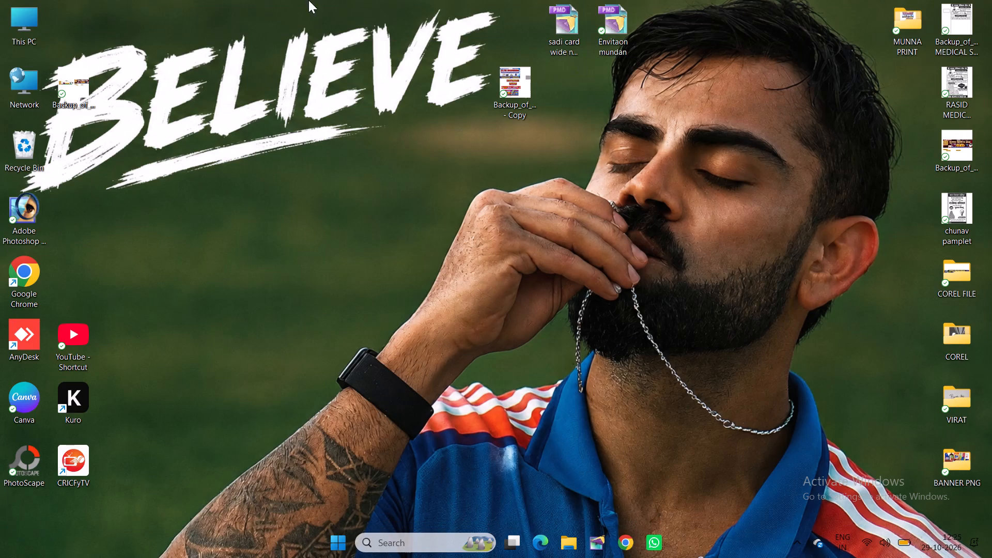
triple_click(77, 404)
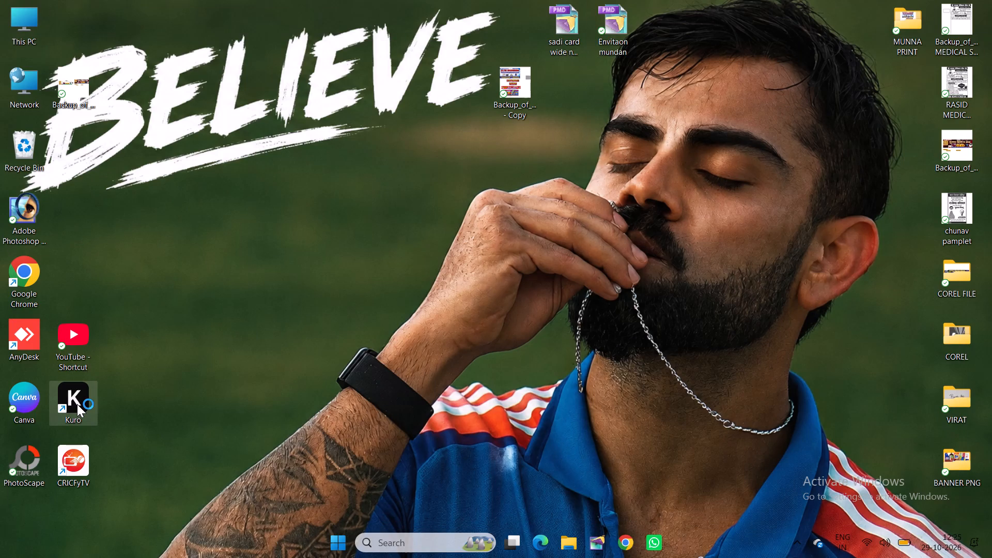
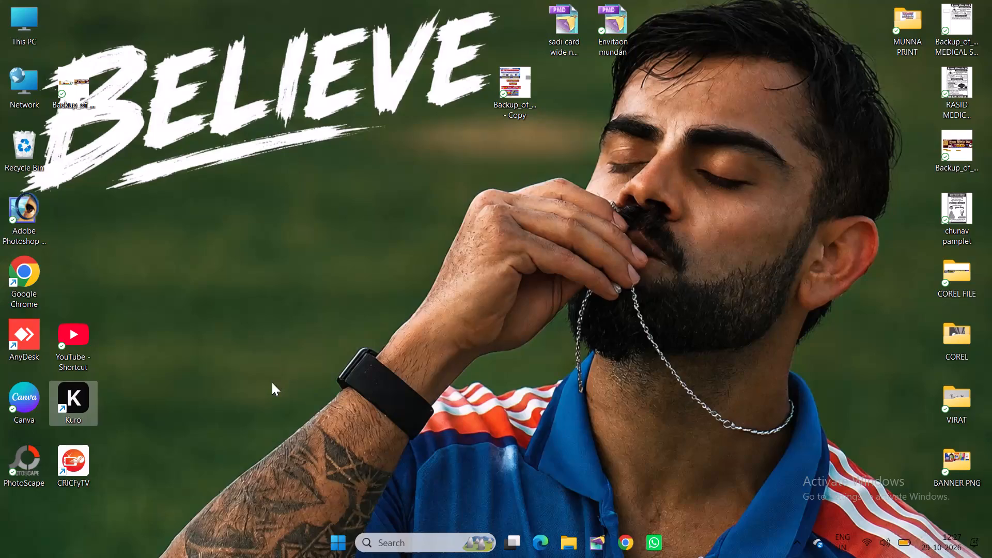
Open the Kuro app from the desktop.
double_click(70, 398)
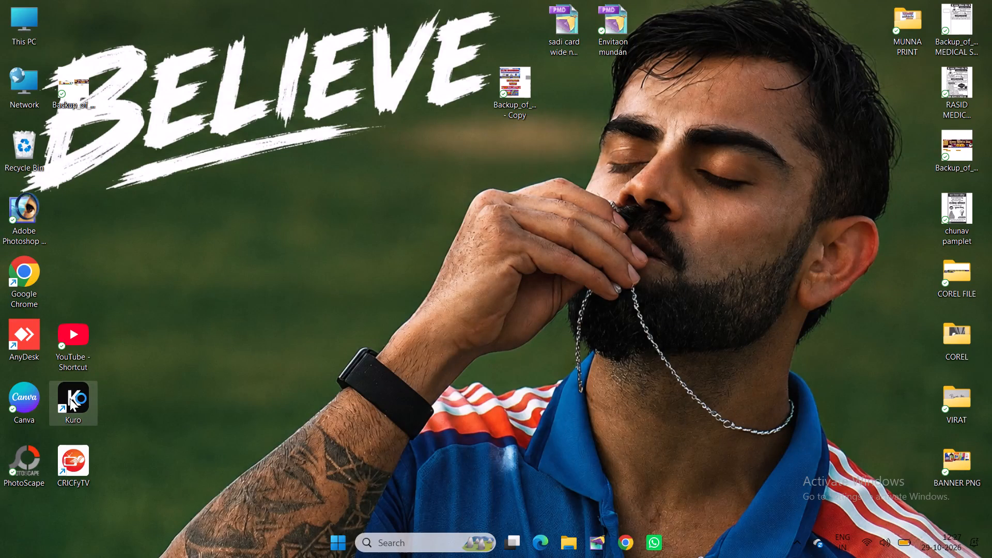
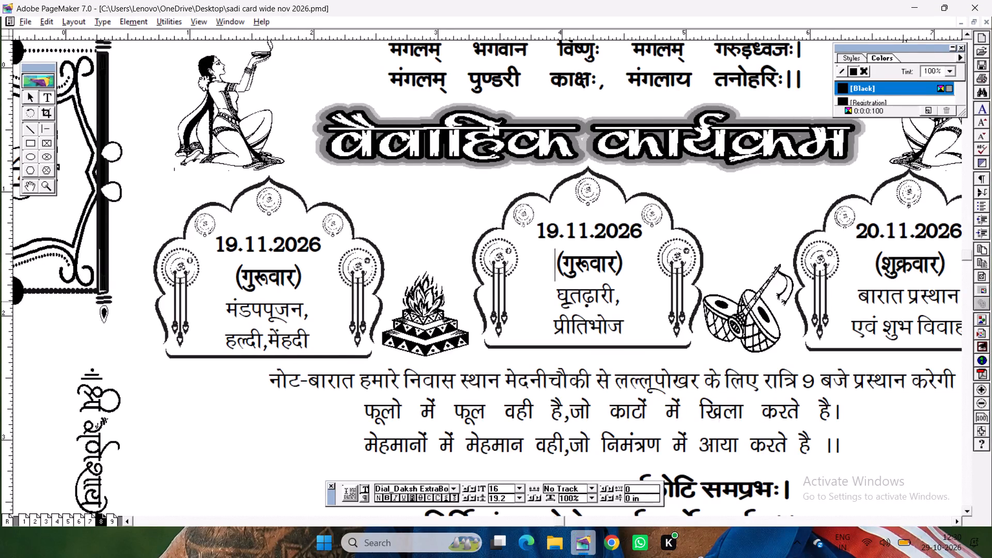
Narrow the नोट-बारात text block to about 6.6 in and move it so the line sits centred under the three date frames.
key("ctrl+1")
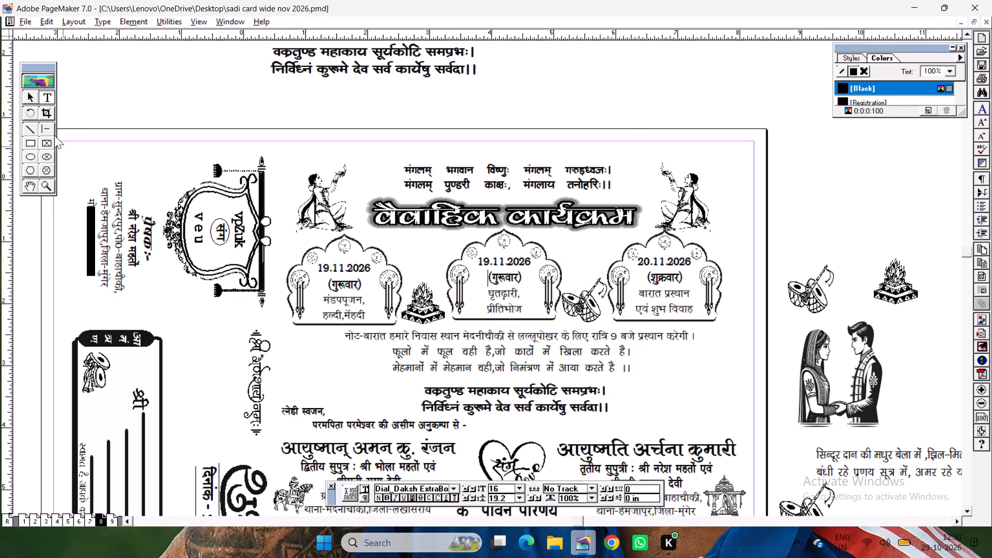
left_click(29, 103)
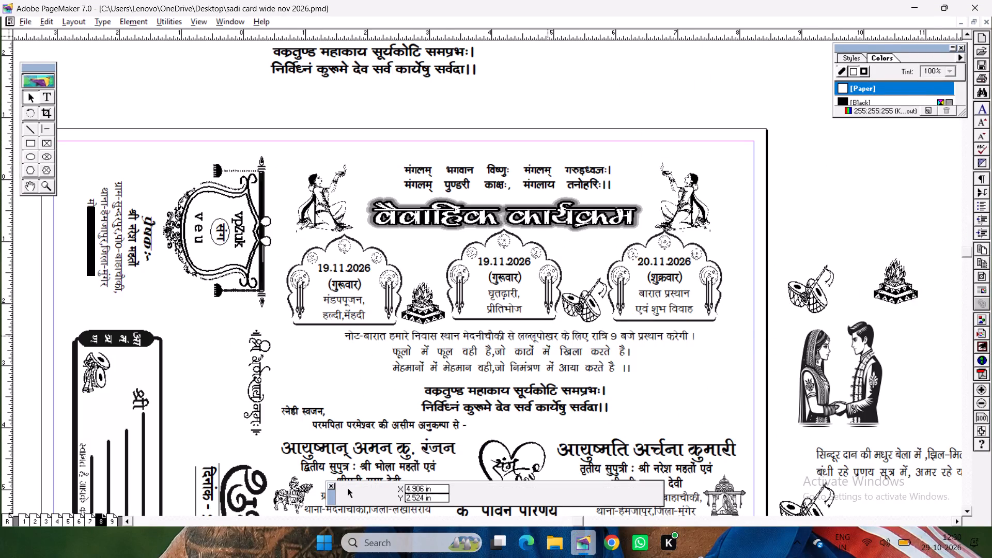
left_click(547, 334)
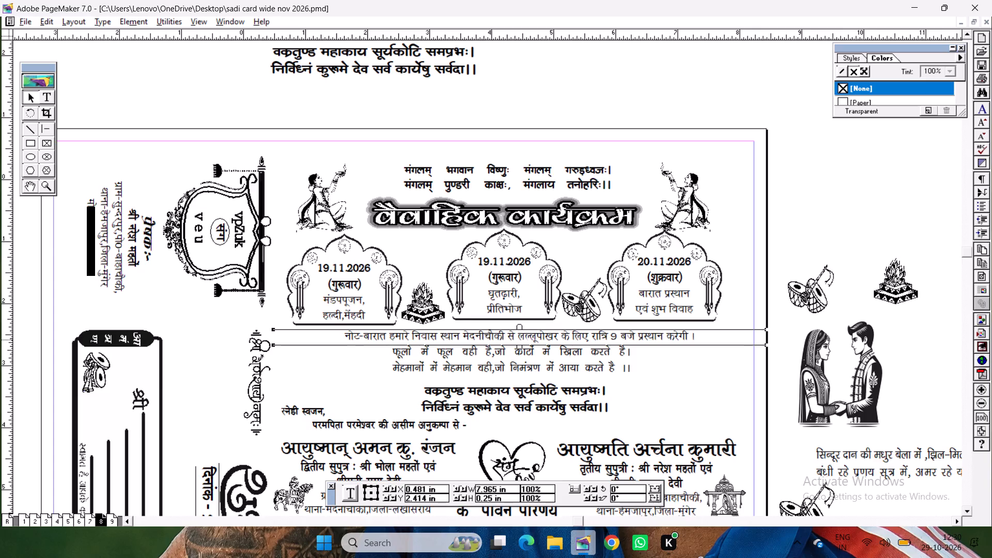
left_click_drag(765, 346, 681, 362)
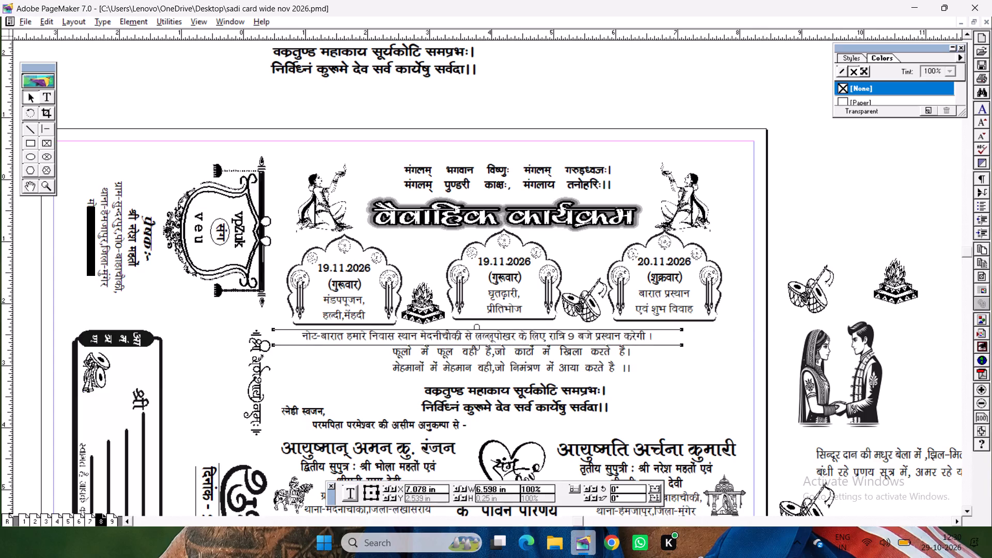
left_click_drag(566, 339, 601, 338)
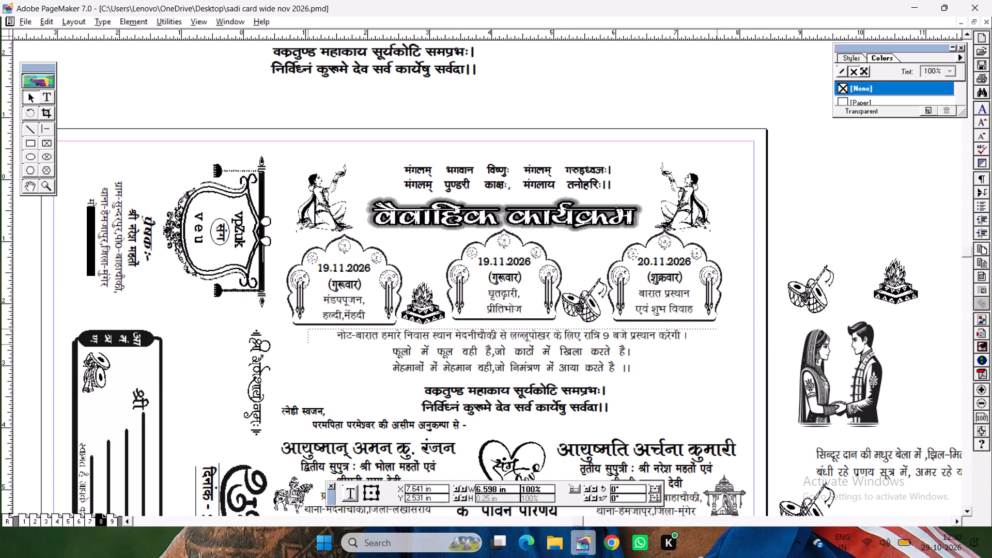
left_click_drag(601, 338, 601, 337)
left_click(735, 386)
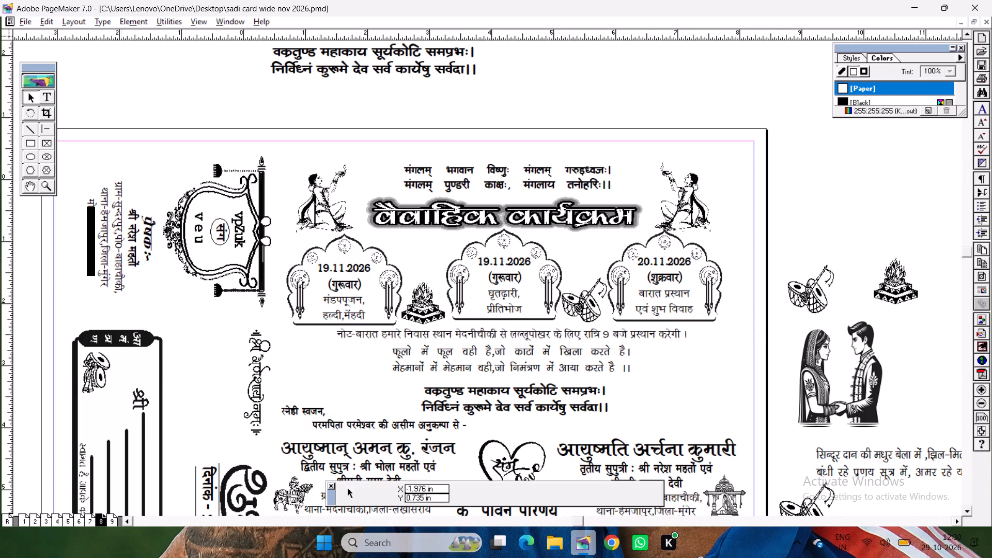
Replace the groom's name after आयुष्मान् in the couple's section with the new groom's name.
left_click(27, 185)
left_click_drag(400, 392, 411, 53)
left_click_drag(403, 202, 419, 296)
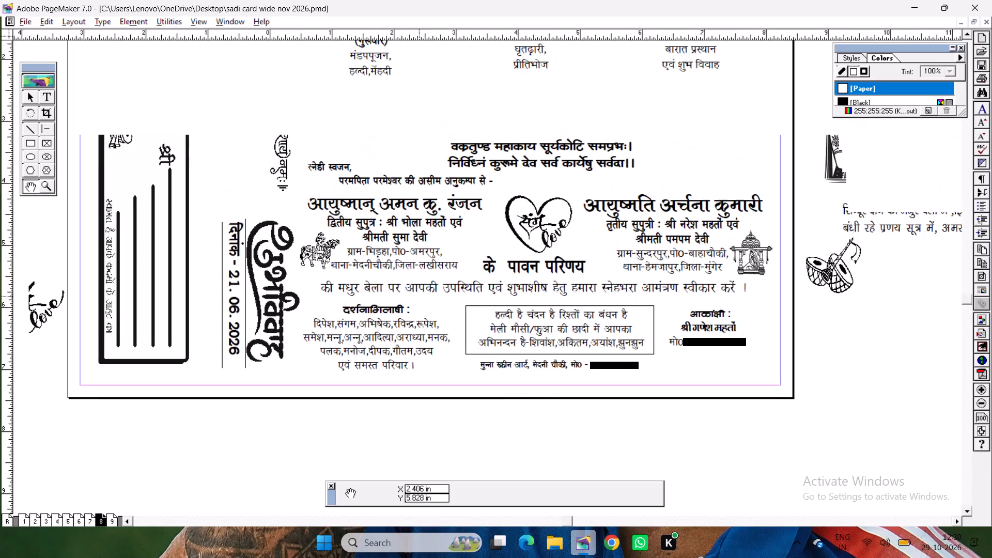
key("ctrl+2")
left_click_drag(381, 354, 272, 261)
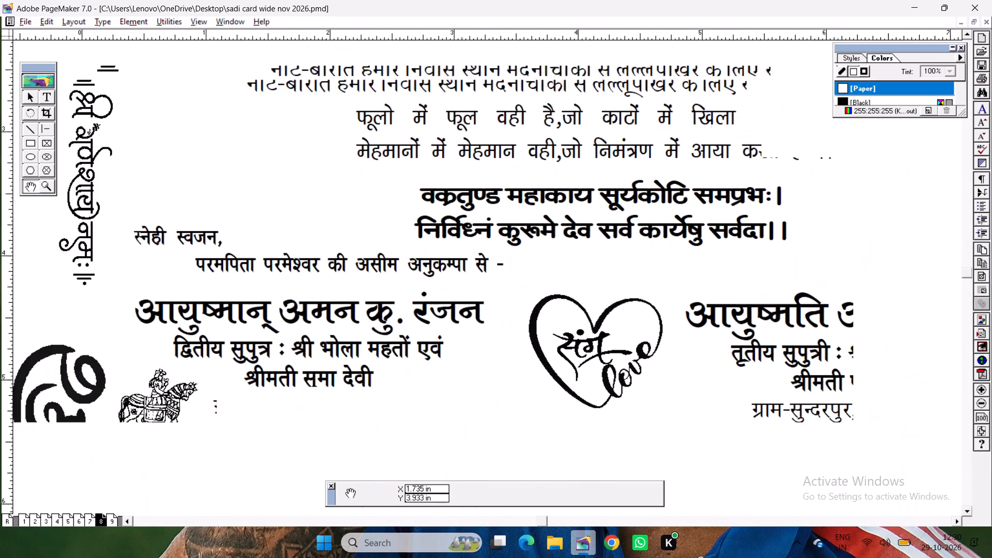
left_click_drag(283, 302, 200, 283)
left_click(45, 91)
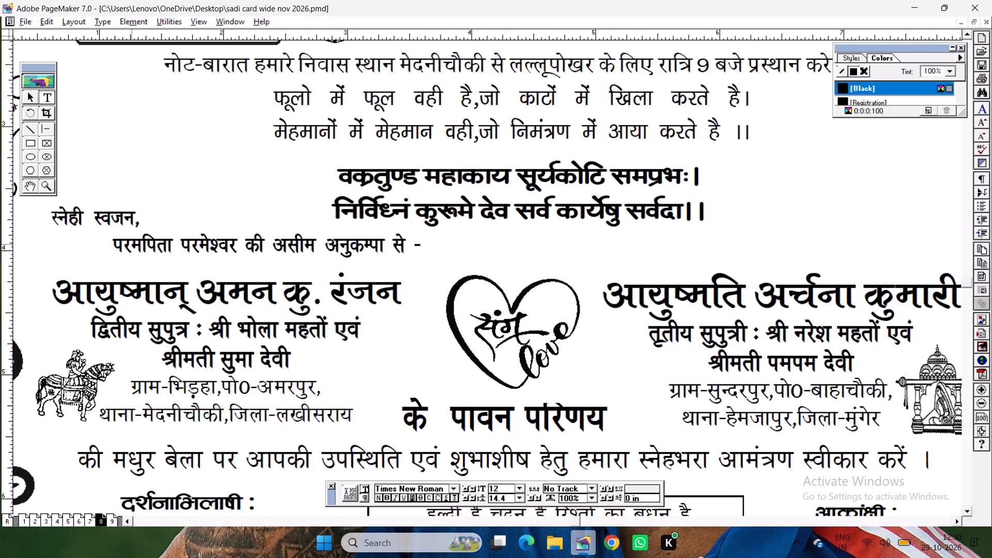
left_click_drag(204, 296, 412, 298)
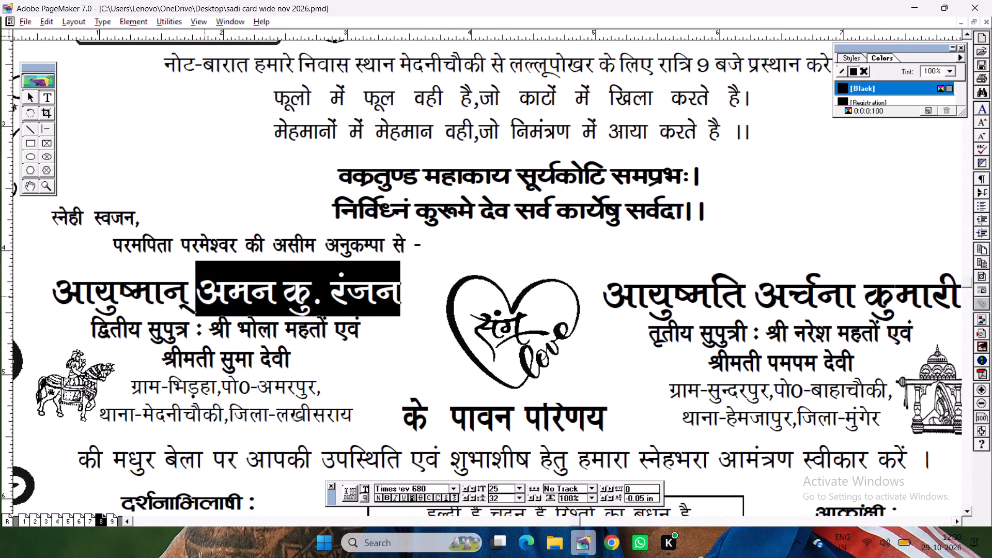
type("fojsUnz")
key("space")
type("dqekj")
Set the groom's birth order to प्रथम and replace both parents' names after श्री with only his father's name.
left_click_drag(88, 324, 134, 327)
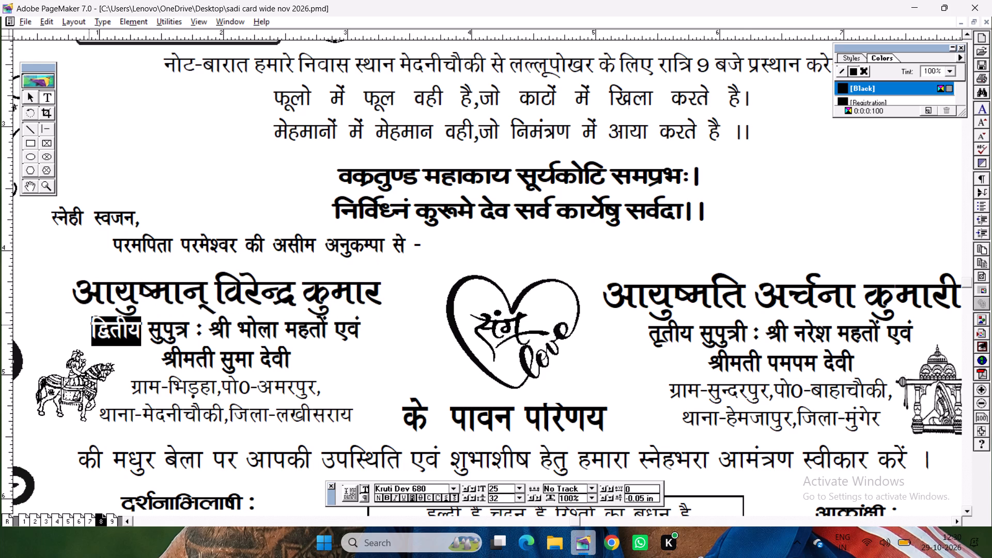
left_click_drag(134, 327, 144, 327)
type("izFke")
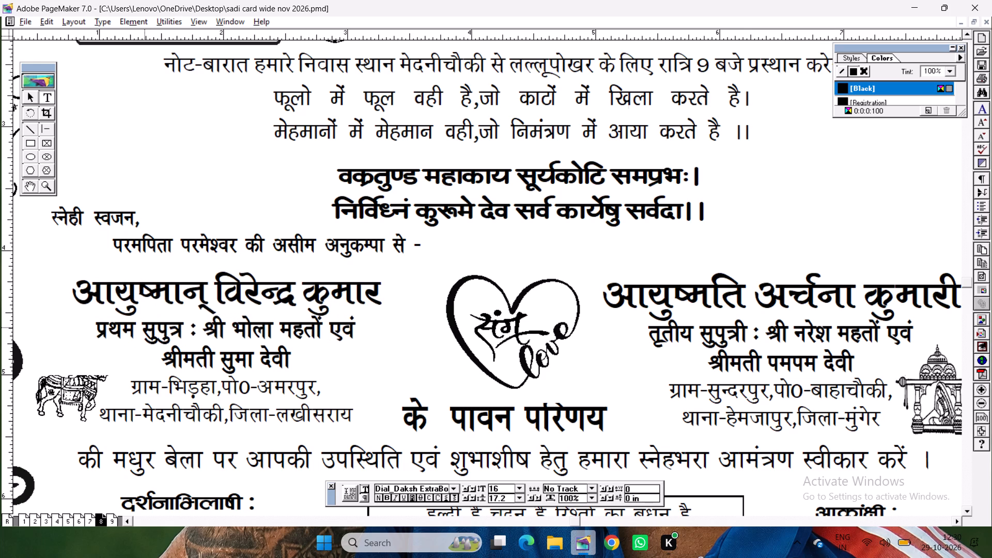
left_click_drag(231, 331, 371, 367)
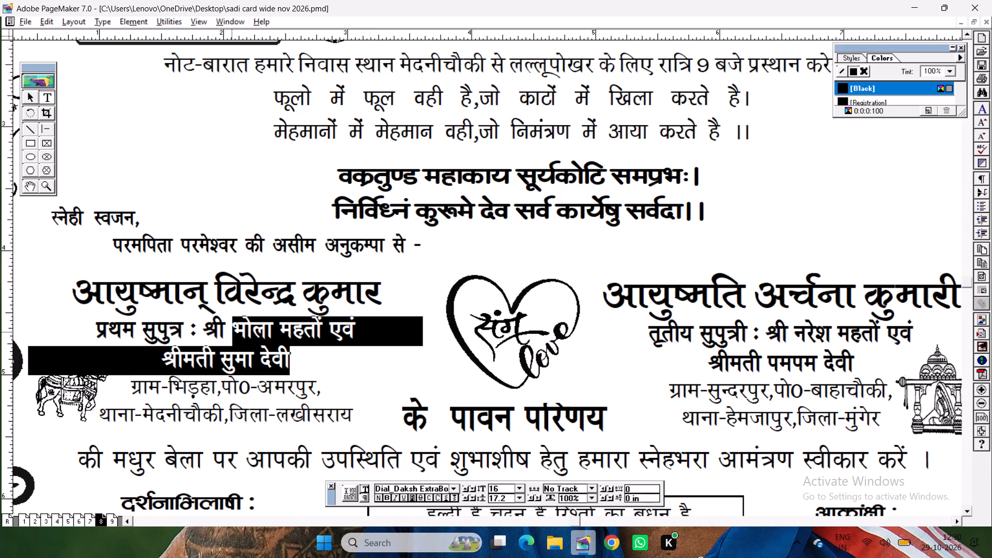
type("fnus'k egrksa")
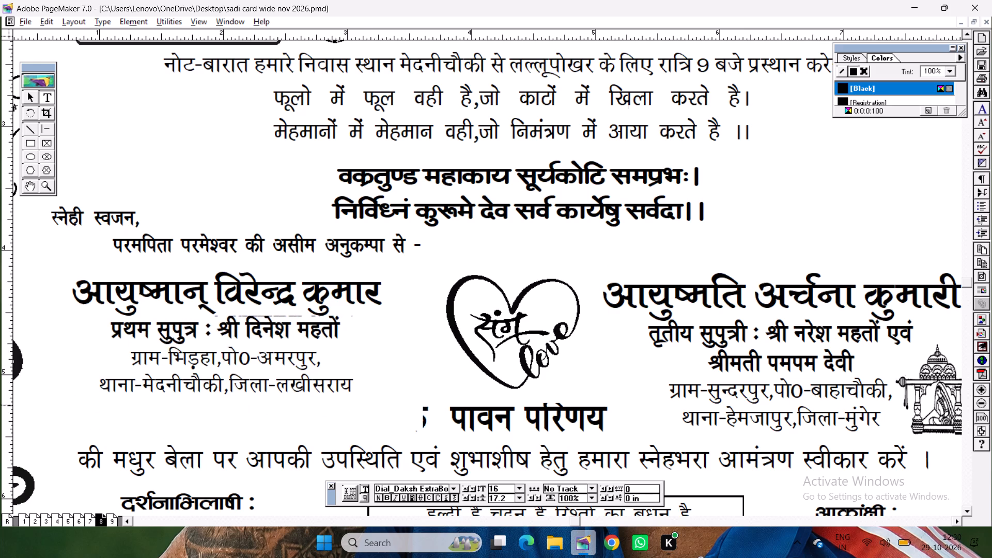
Replace the village after ग्राम- in the groom's address with the new village name.
left_click_drag(169, 357, 216, 355)
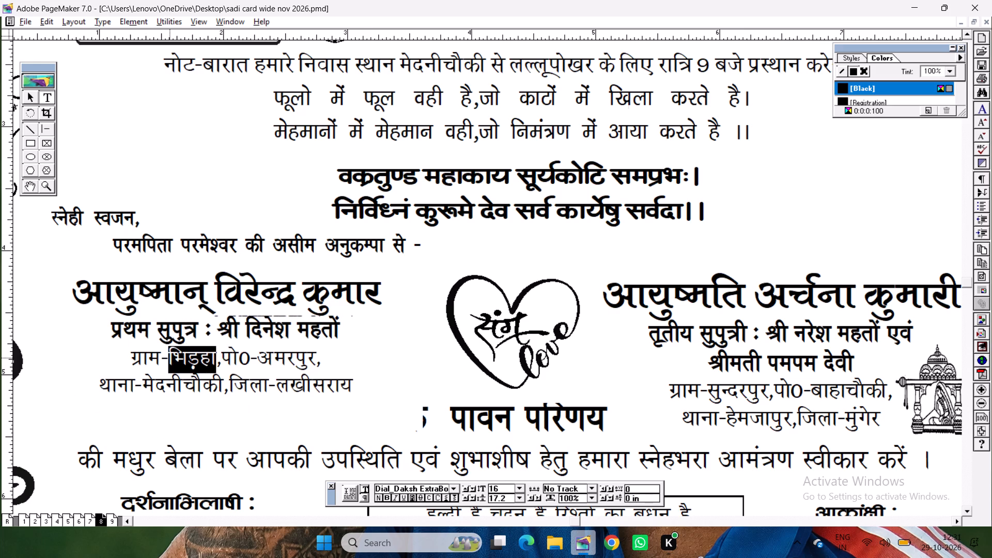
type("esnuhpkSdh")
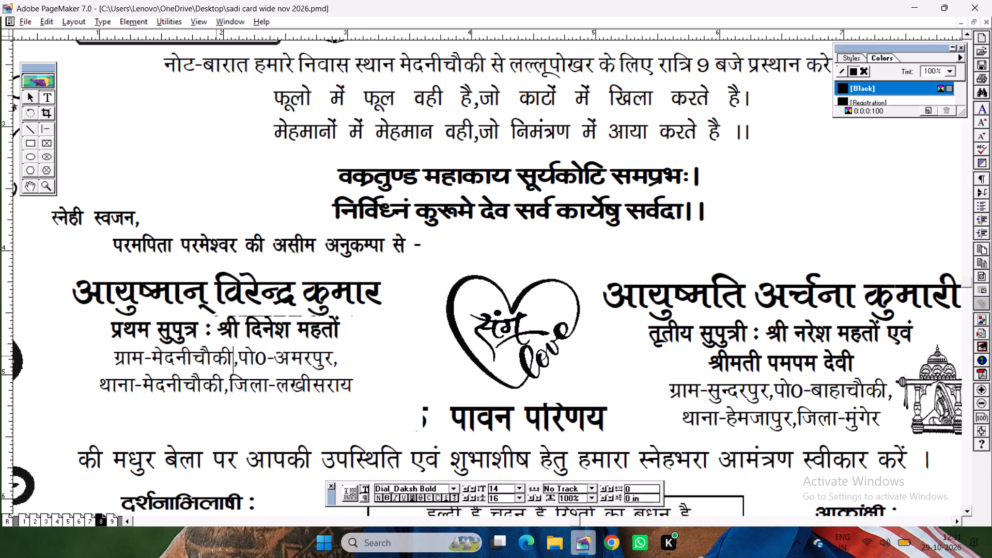
left_click_drag(275, 353, 327, 359)
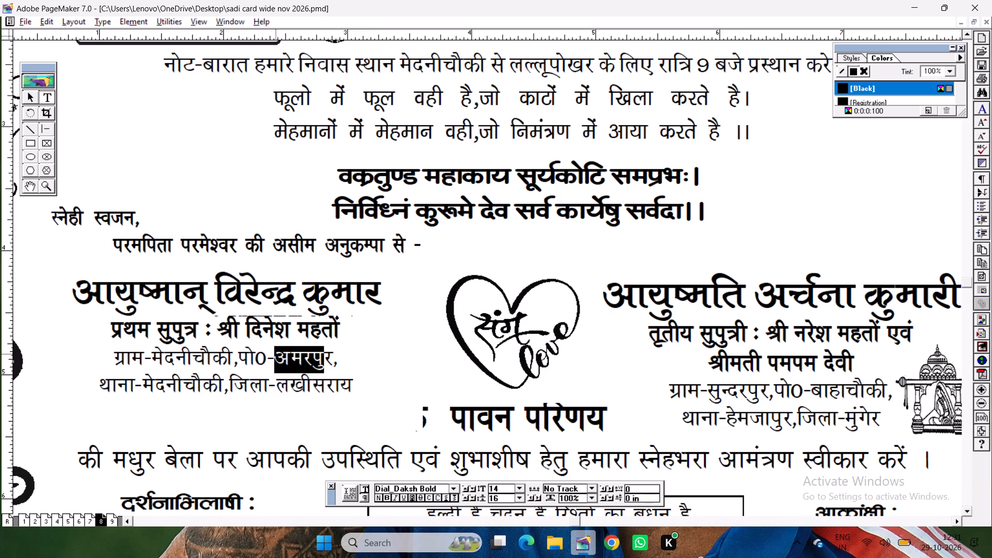
left_click(353, 387)
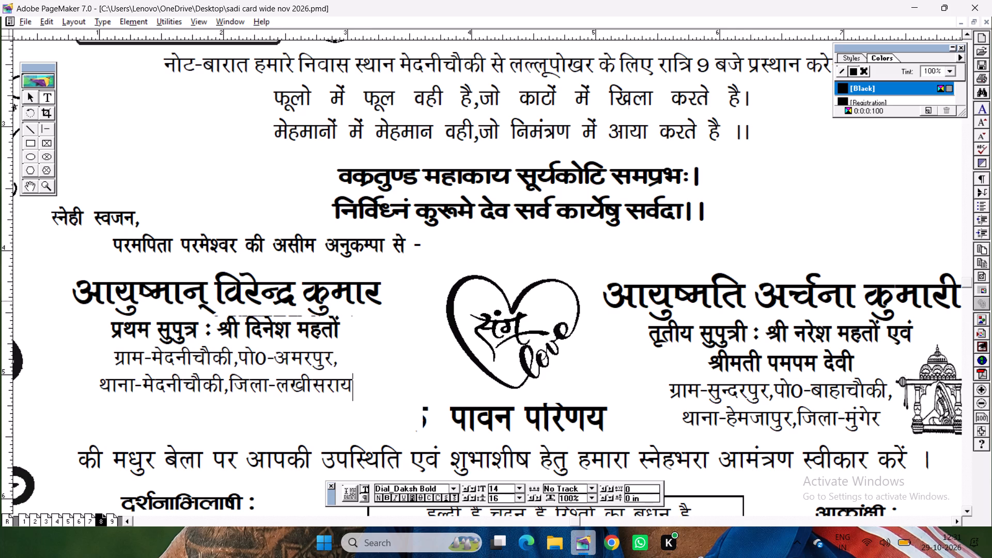
Set the bride's first name after आयुष्मति to सुमन, keeping कुमारी.
left_click_drag(751, 298, 856, 302)
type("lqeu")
Set the bride's birth order before सुपुत्री to कनिष्ठ.
left_click_drag(647, 334, 692, 335)
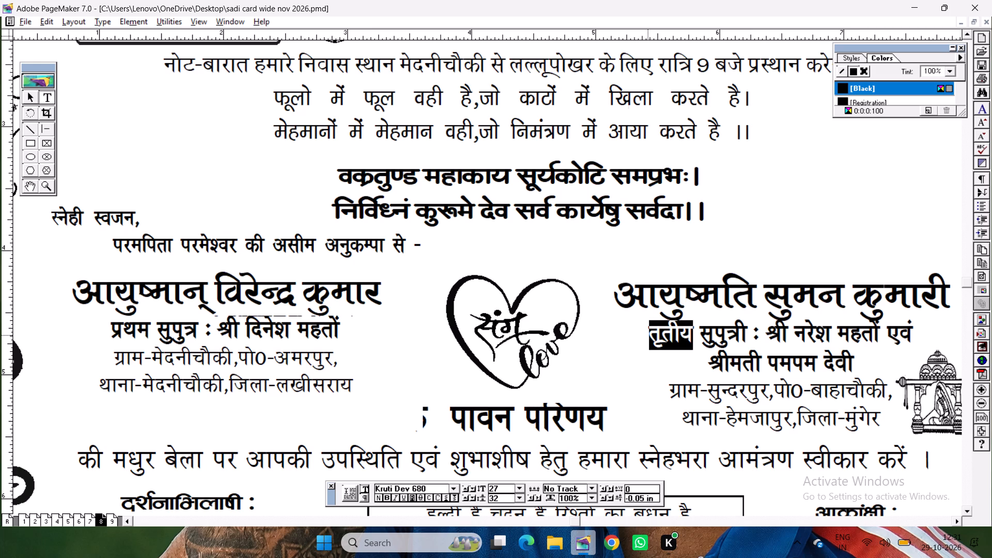
left_click_drag(692, 335, 692, 334)
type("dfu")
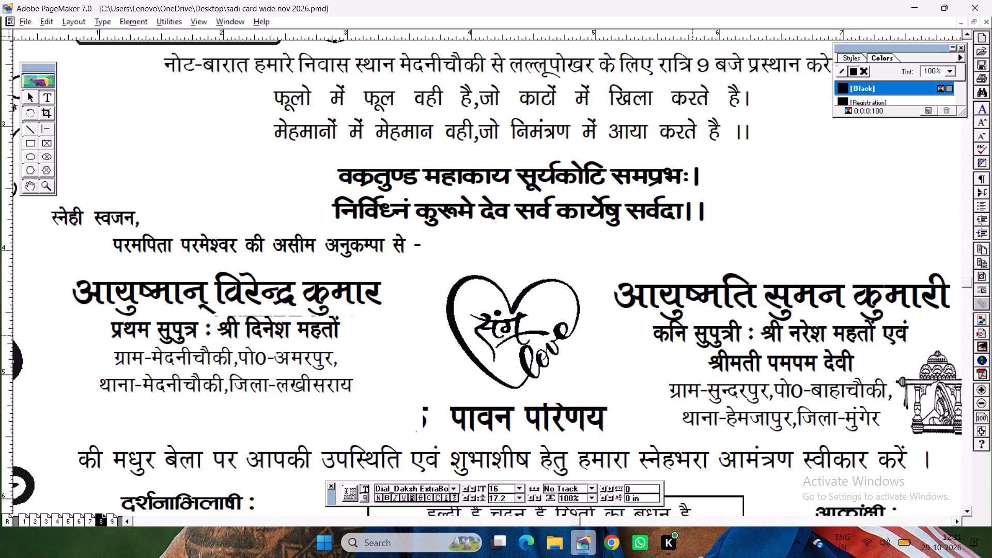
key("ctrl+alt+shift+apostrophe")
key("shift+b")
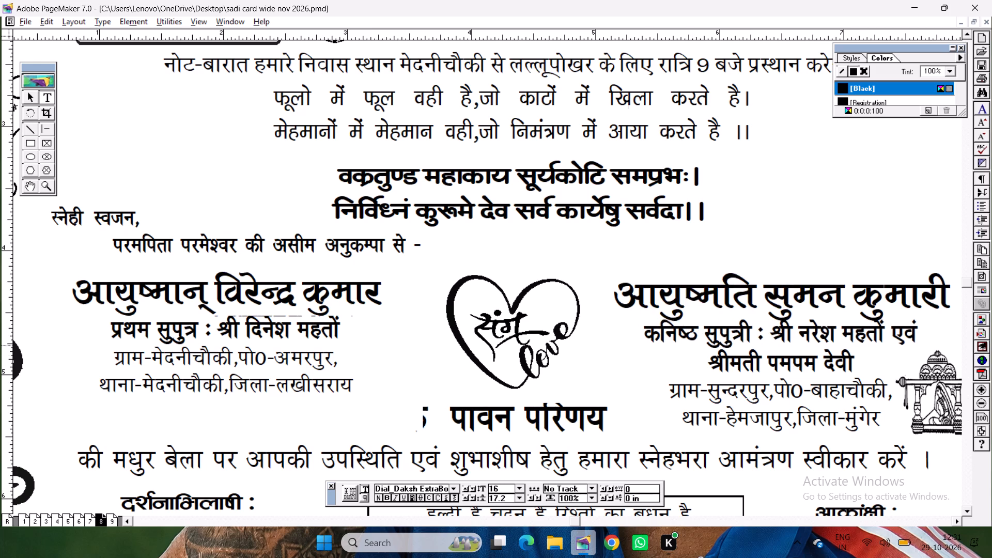
Replace both of the bride's parents' names after श्री with only her father's name, and save the document.
left_click_drag(804, 334, 868, 384)
left_click(802, 337)
left_click_drag(801, 336, 859, 353)
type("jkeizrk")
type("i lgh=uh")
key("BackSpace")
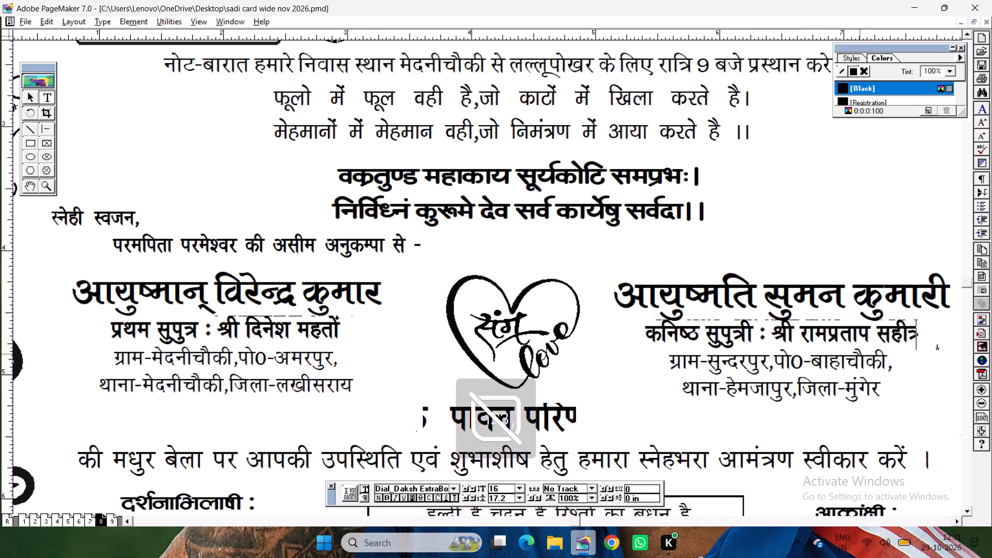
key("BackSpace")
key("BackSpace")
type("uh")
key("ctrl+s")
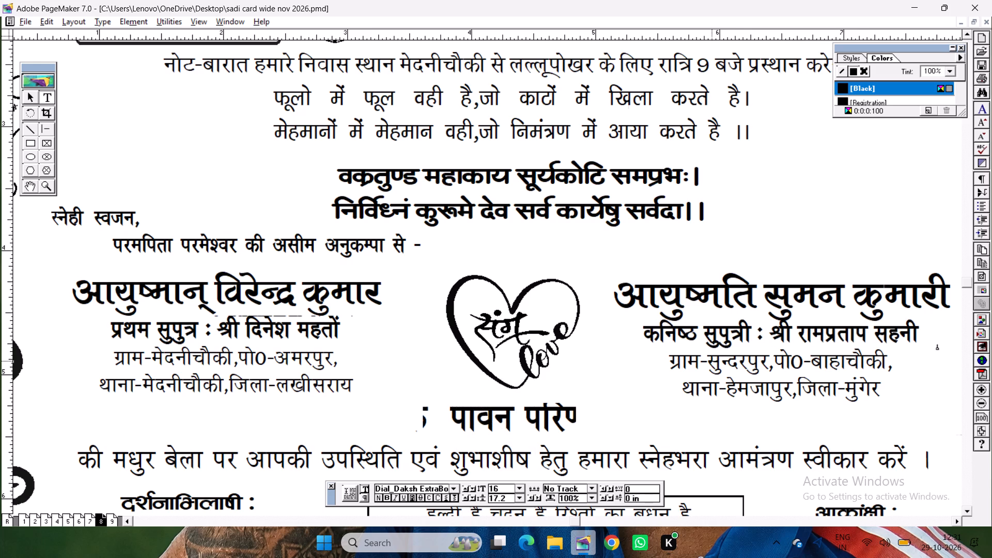
Replace the village, post office and police station names in the bride's address, keeping the district.
left_click_drag(711, 360, 767, 357)
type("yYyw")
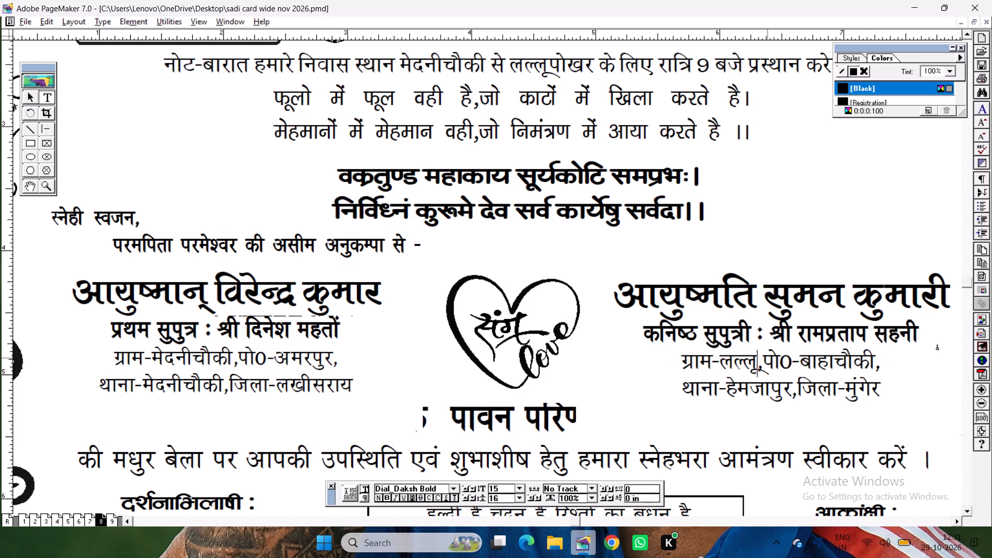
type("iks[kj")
left_click_drag(822, 361, 895, 361)
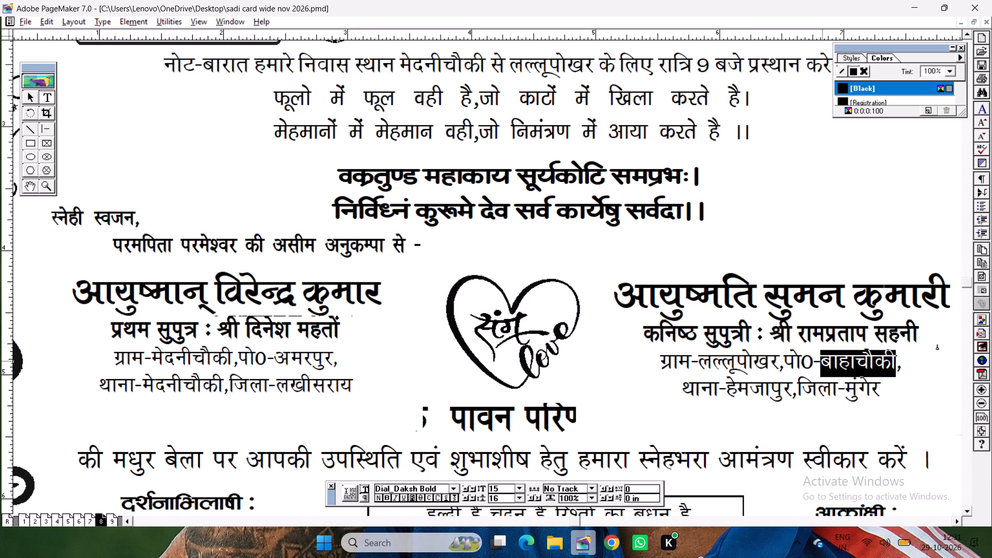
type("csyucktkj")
left_click_drag(730, 385, 785, 387)
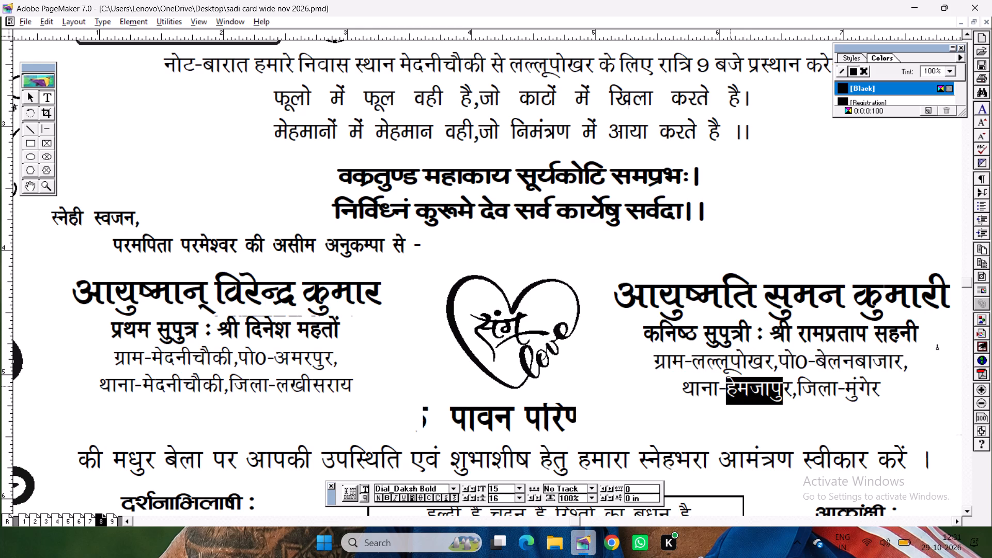
left_click_drag(785, 387, 788, 385)
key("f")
key("BackSpace")
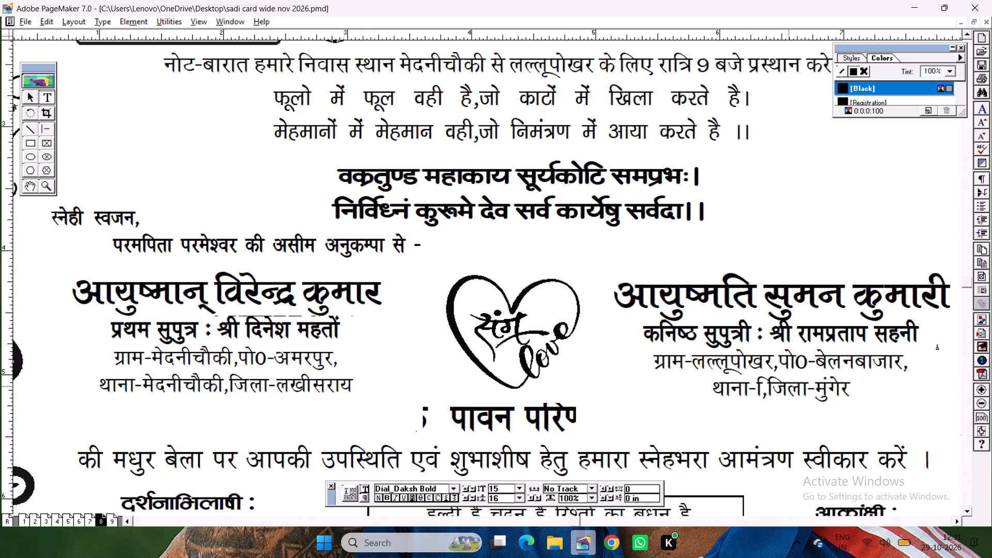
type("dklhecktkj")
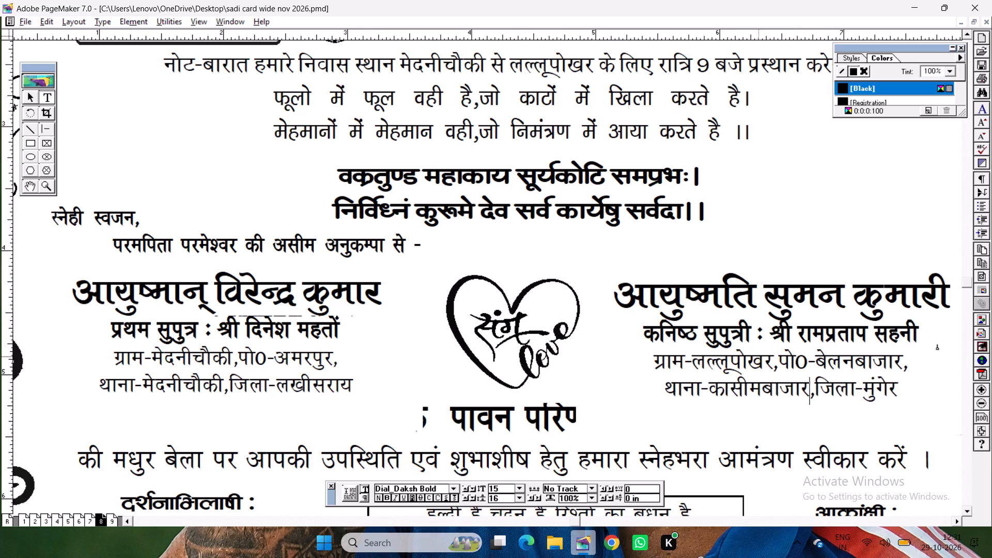
Replace the first name after श्री under the आकांक्षी heading with the groom's father's first name, दिनेश.
left_click(838, 506)
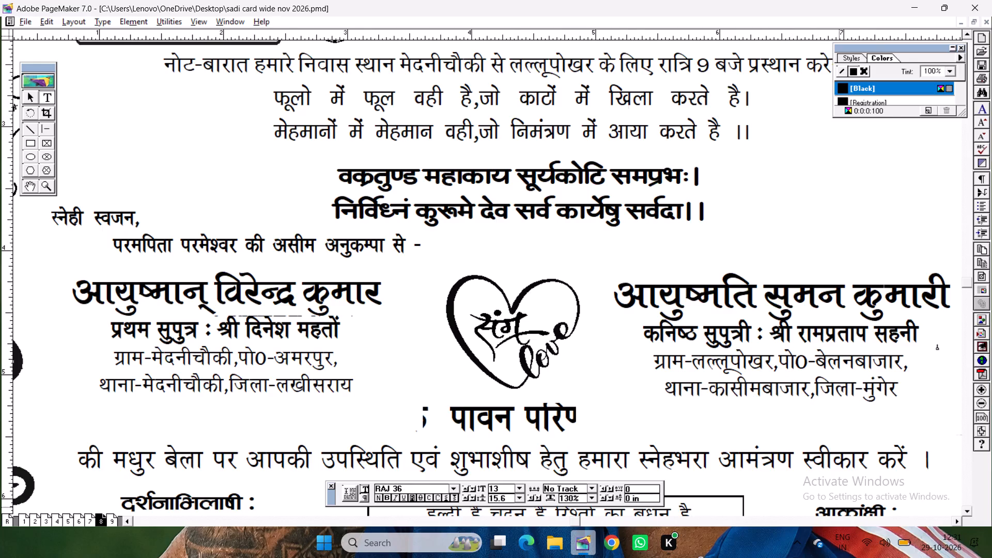
key("Down")
key("BackSpace")
key("Delete")
key("Delete")
key("Delete")
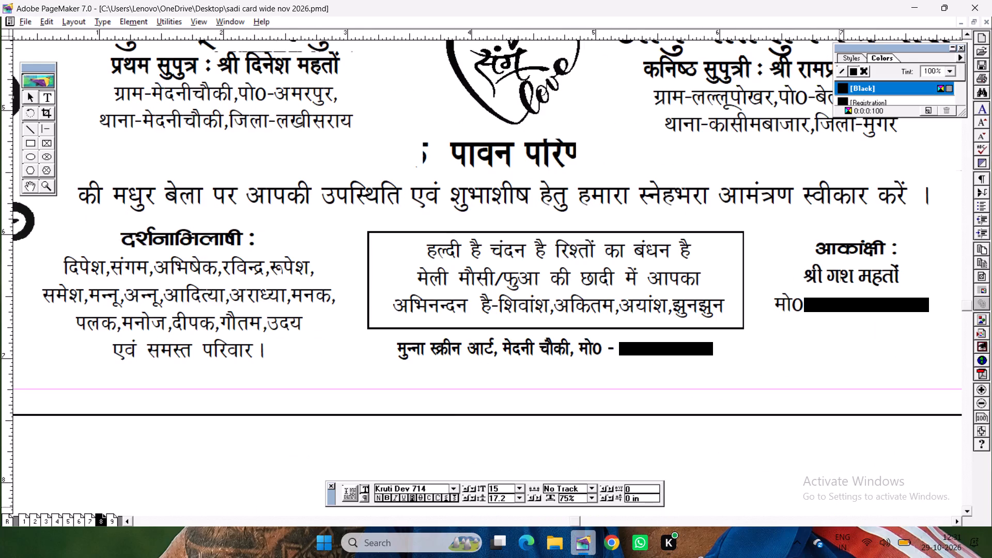
key("BackSpace")
key("Delete")
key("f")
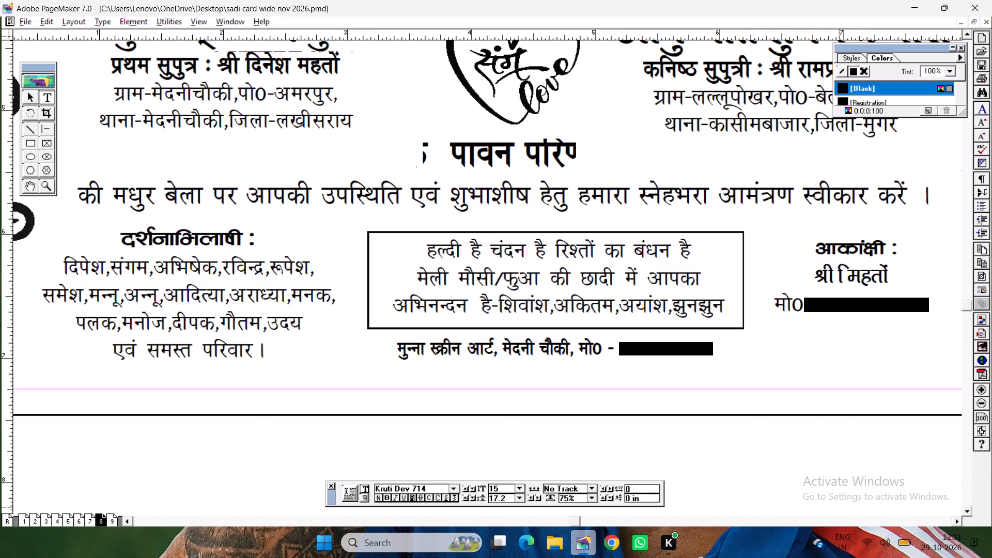
key("BackSpace")
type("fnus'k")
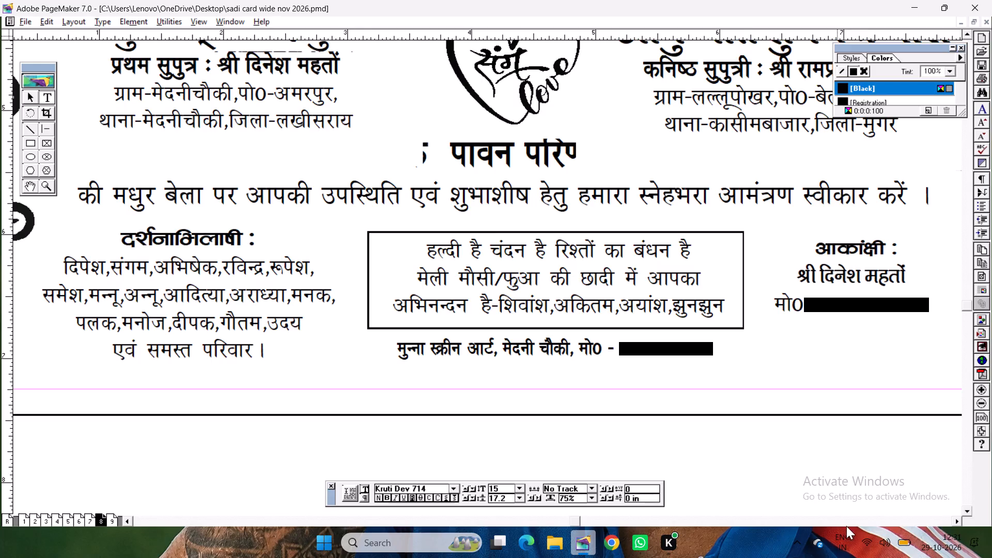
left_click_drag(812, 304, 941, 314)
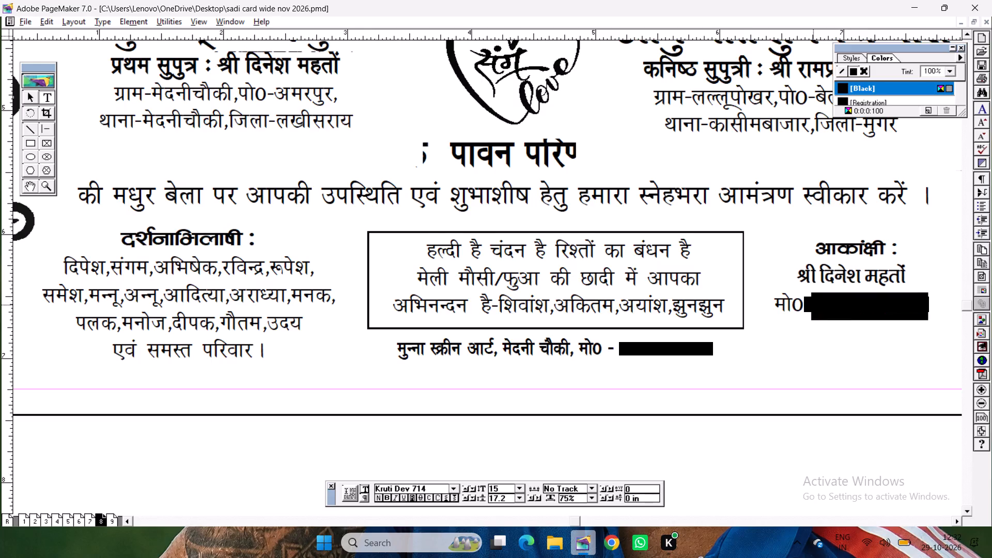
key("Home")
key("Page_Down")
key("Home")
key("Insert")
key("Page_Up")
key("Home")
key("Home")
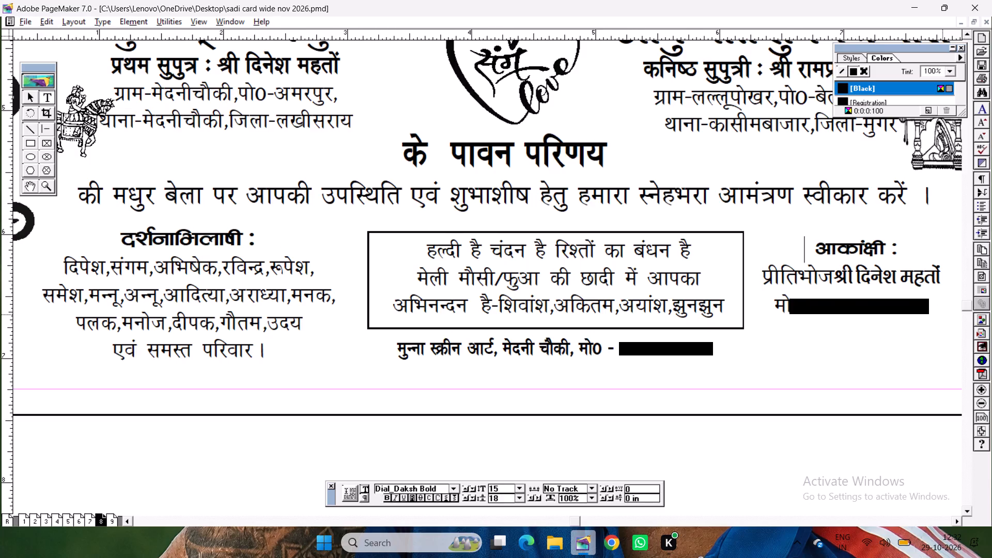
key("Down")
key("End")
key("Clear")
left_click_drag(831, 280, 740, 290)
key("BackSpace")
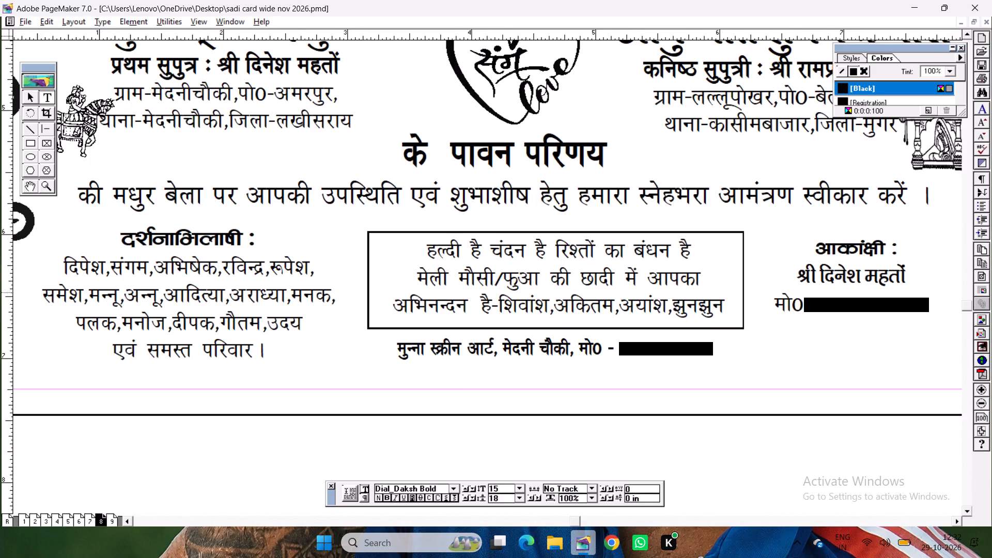
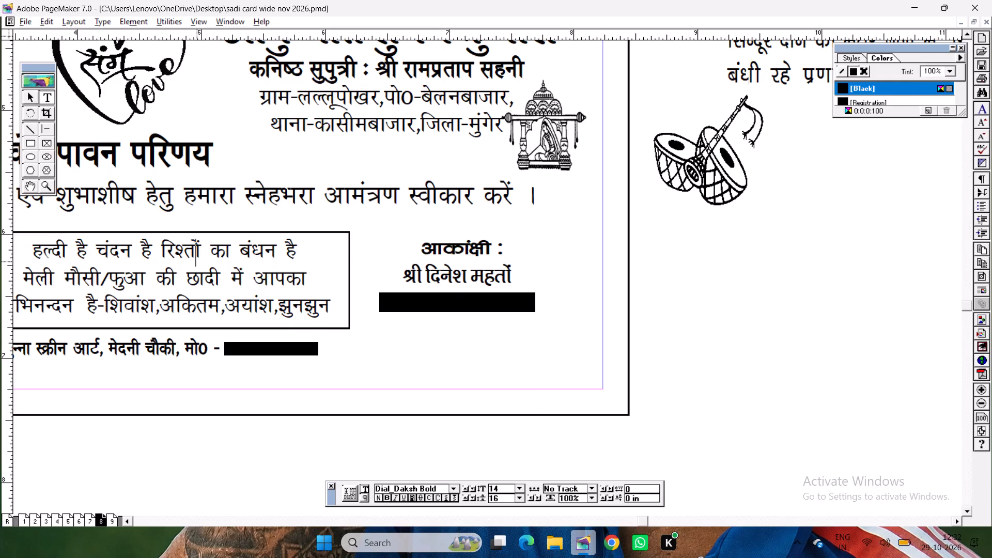
Delete the verse text beginning हल्दी है चंदन है, together with the rectangular frame around it.
key("ctrl+a")
key("BackSpace")
key("Delete")
left_click(26, 94)
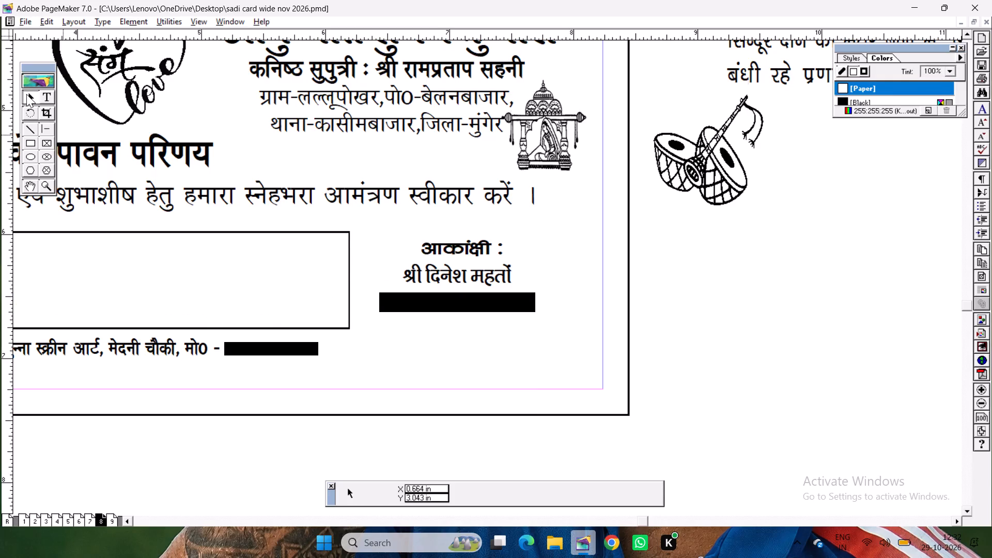
left_click(235, 229)
key("Delete")
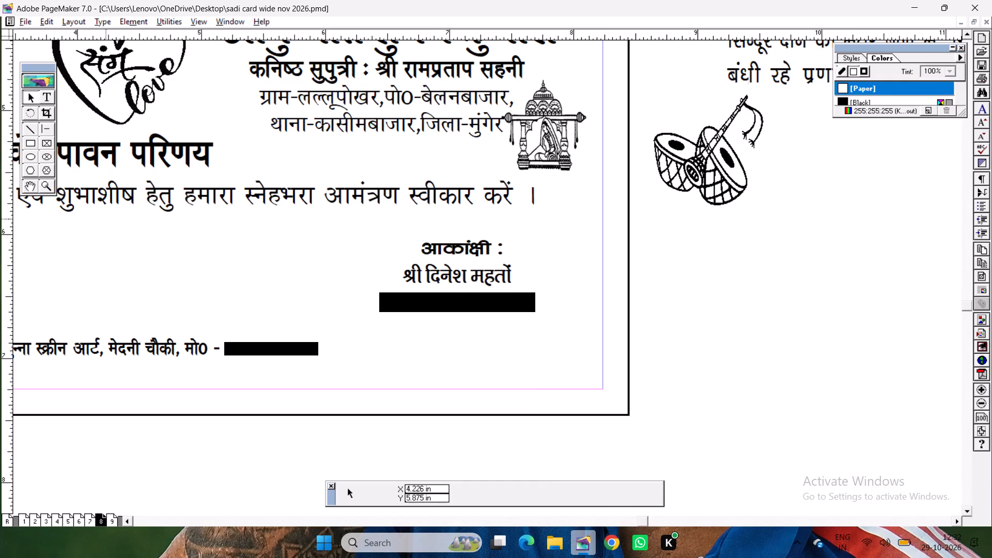
Replace the list of relatives under the दर्शनाभिलाषी heading with the first relative's name, नीतीश plus surname, keeping the line एवं समस्त परिवार।.
left_click(34, 184)
left_click_drag(114, 300, 592, 278)
left_click_drag(420, 296, 435, 256)
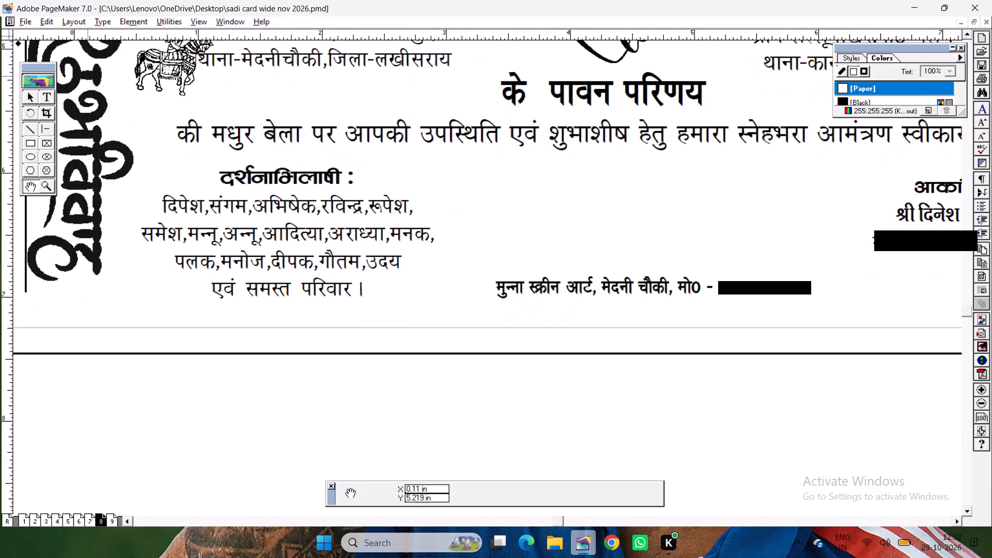
left_click(47, 99)
left_click_drag(157, 200, 383, 277)
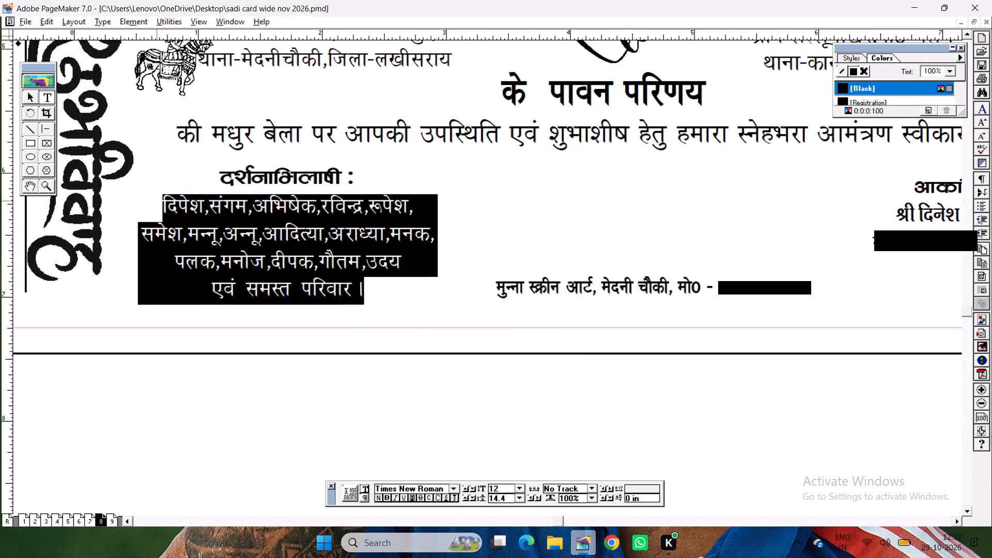
left_click_drag(383, 277, 435, 263)
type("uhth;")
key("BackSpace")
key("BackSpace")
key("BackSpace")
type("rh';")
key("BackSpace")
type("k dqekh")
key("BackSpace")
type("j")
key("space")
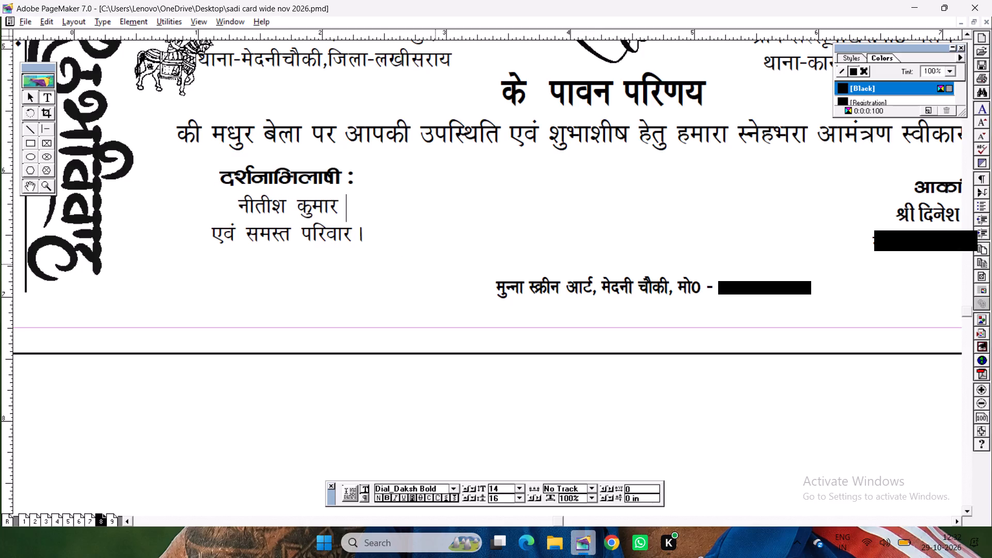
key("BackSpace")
Add a comma and the second relative's name, नीरज plus surname, on the same line under दर्शनाभिलाषी, and save the document.
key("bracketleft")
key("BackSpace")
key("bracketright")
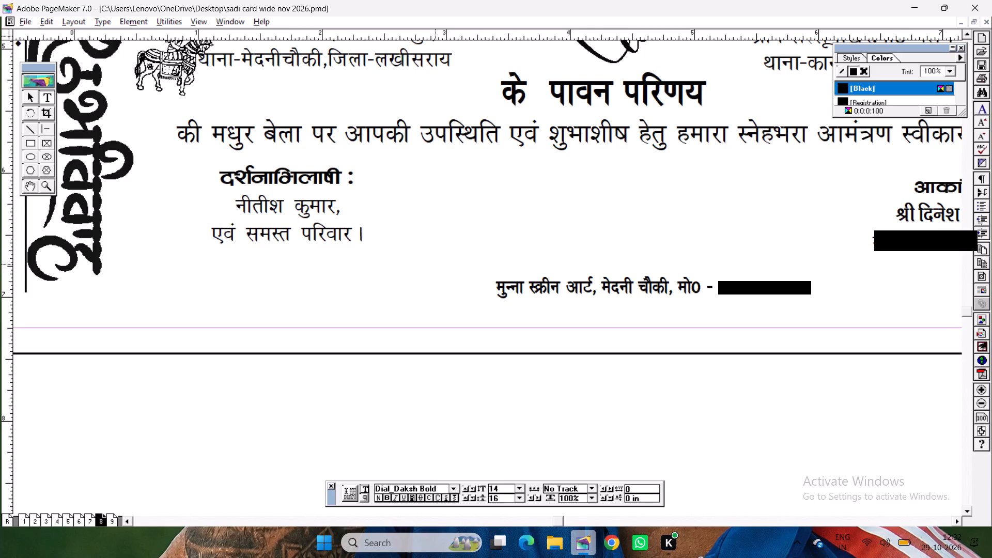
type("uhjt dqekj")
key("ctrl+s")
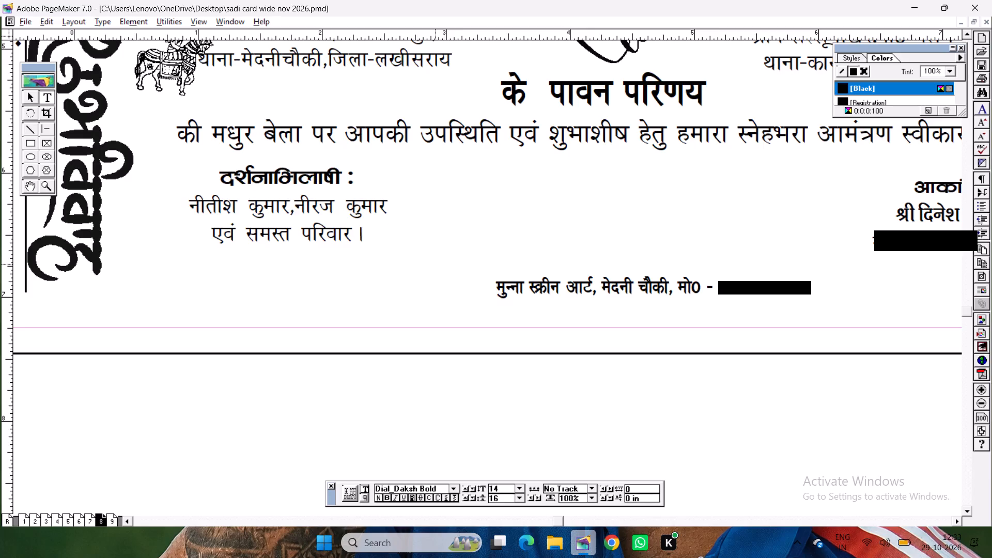
Move the दर्शनाभिलाषी text block slightly down and to the right on the card, and save the document.
left_click(27, 99)
left_click_drag(273, 205, 285, 225)
key("ctrl+5")
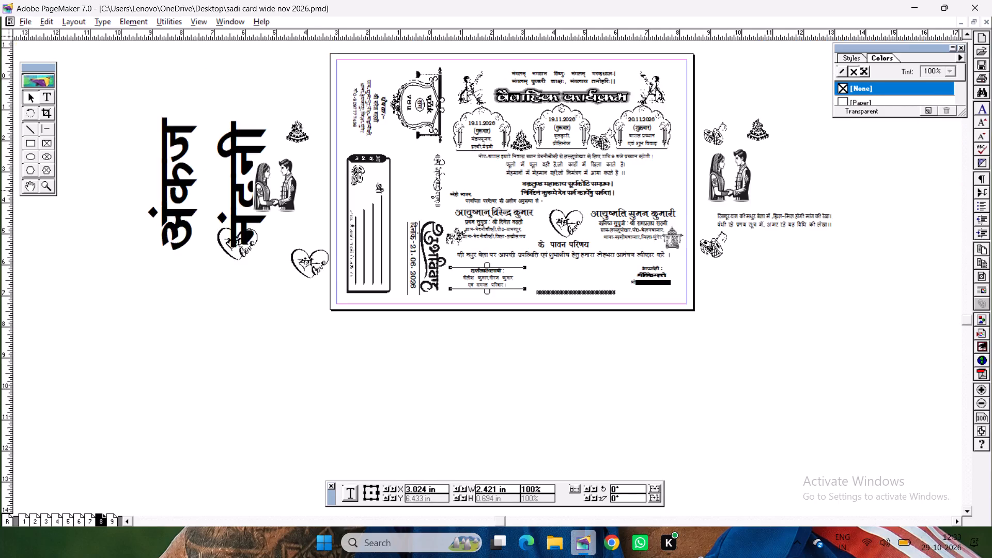
key("ctrl+1")
key("ctrl+s")
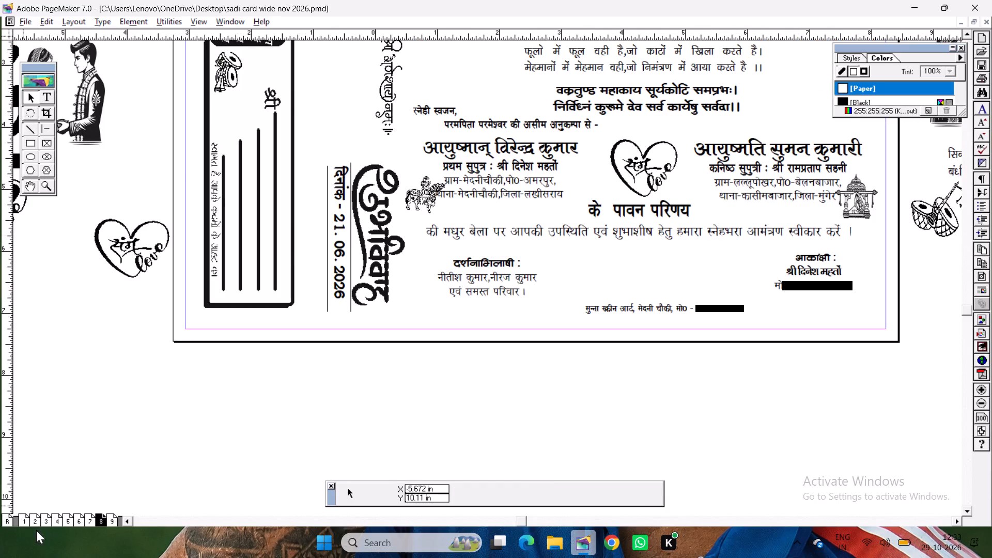
Look through the other card layouts in the document, including pages 5, 1, 4 and 6, and return to page 8.
left_click(53, 526)
left_click(58, 524)
left_click(68, 519)
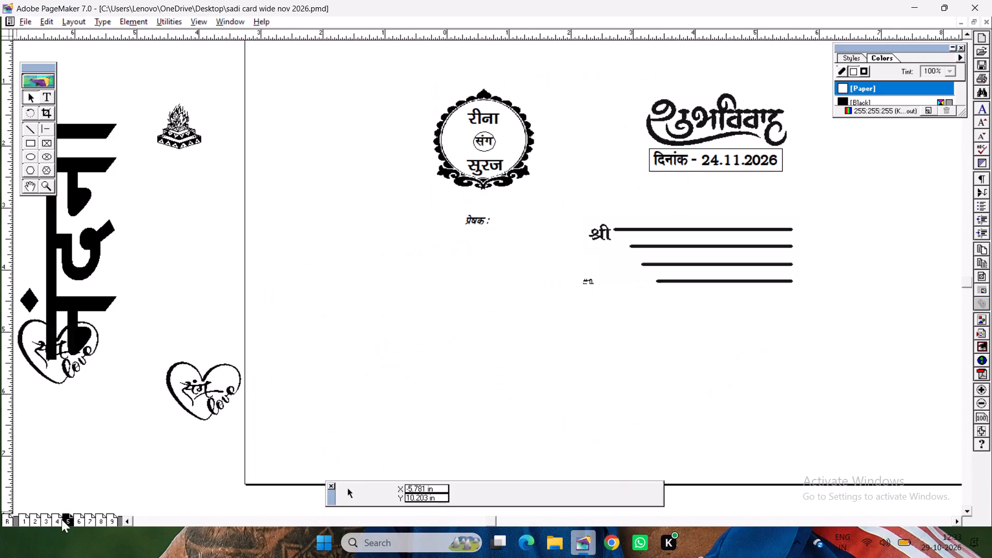
left_click(44, 519)
left_click(35, 519)
left_click(27, 519)
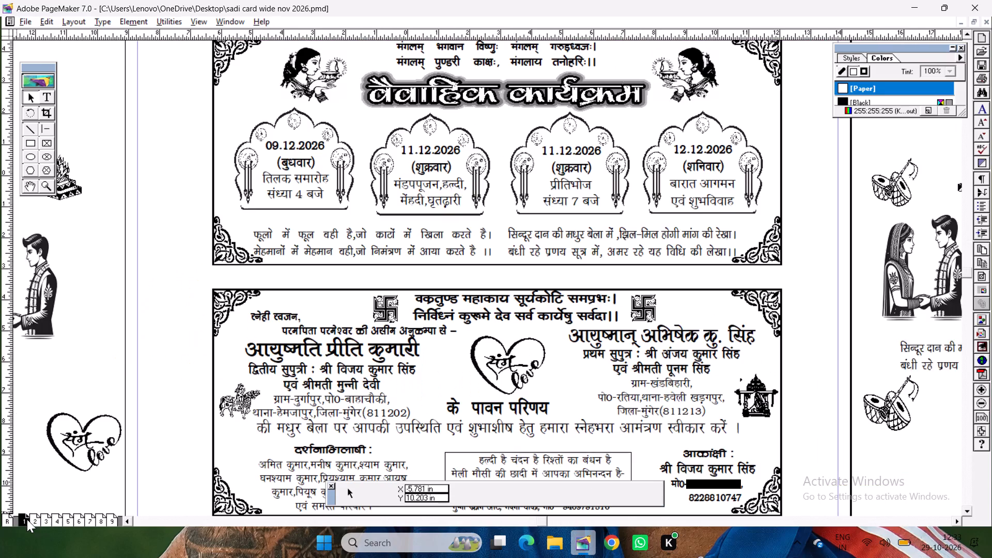
left_click(43, 521)
left_click(60, 524)
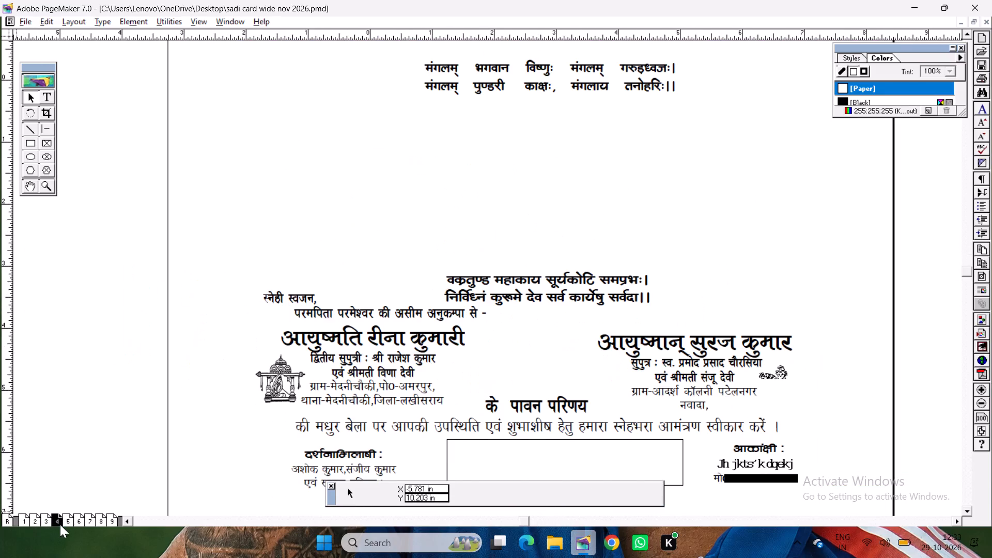
left_click(83, 514)
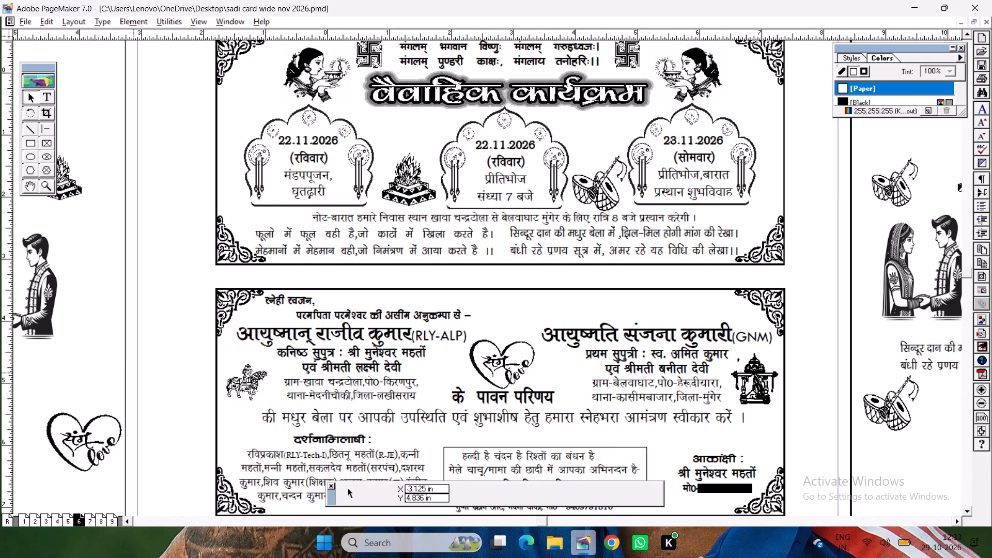
key("ctrl+5")
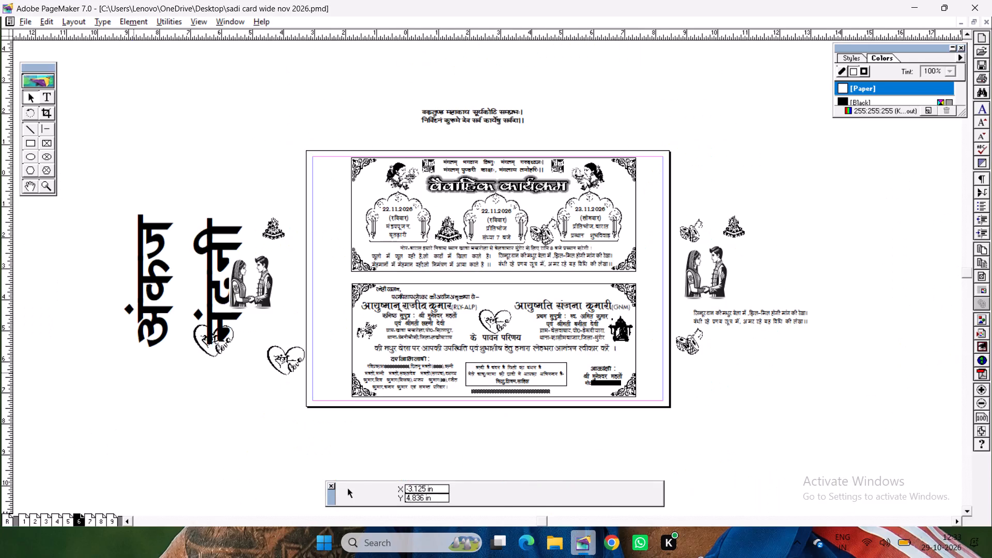
key("ctrl+1")
left_click(106, 519)
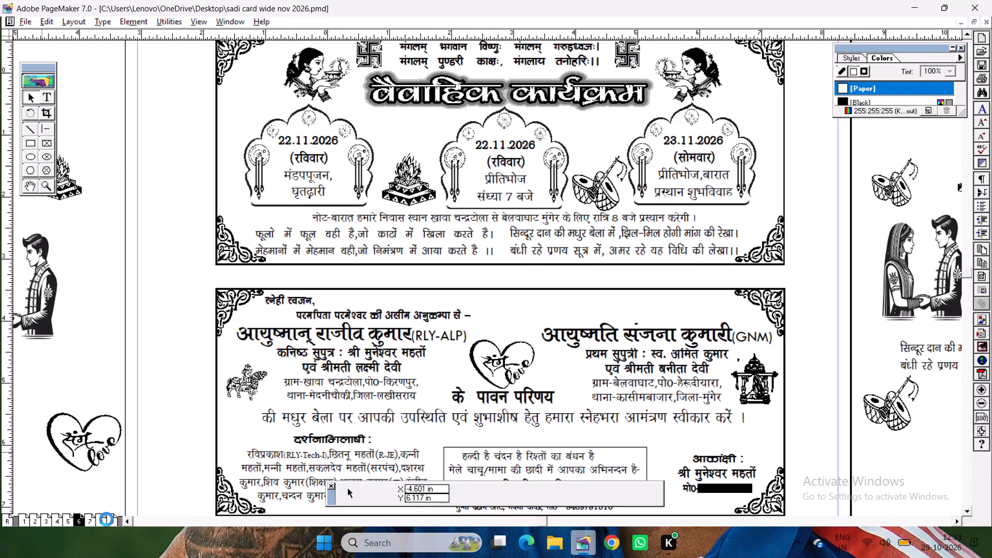
left_click(100, 520)
Open the publication sadi card wide may 2026.pmd from the Drive I folder.
key("ctrl+o")
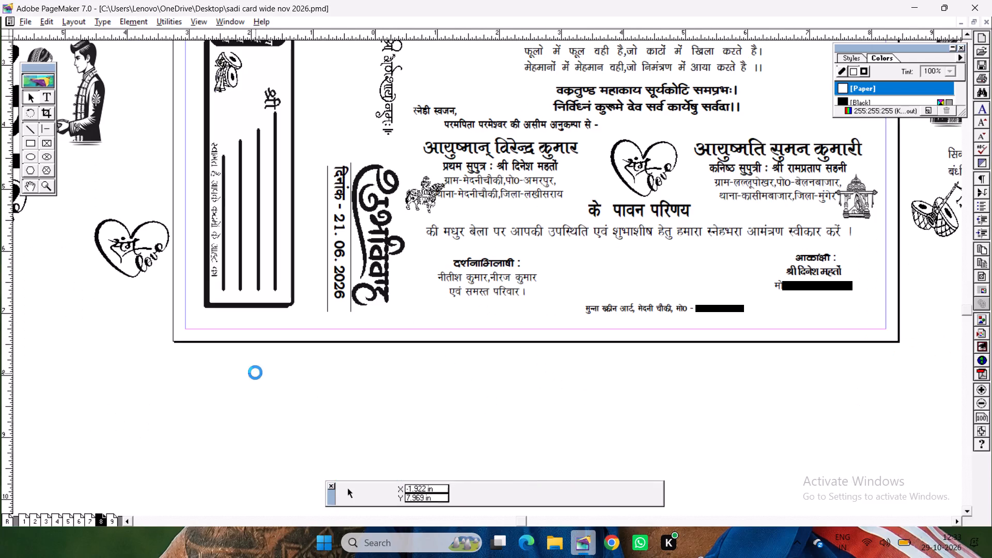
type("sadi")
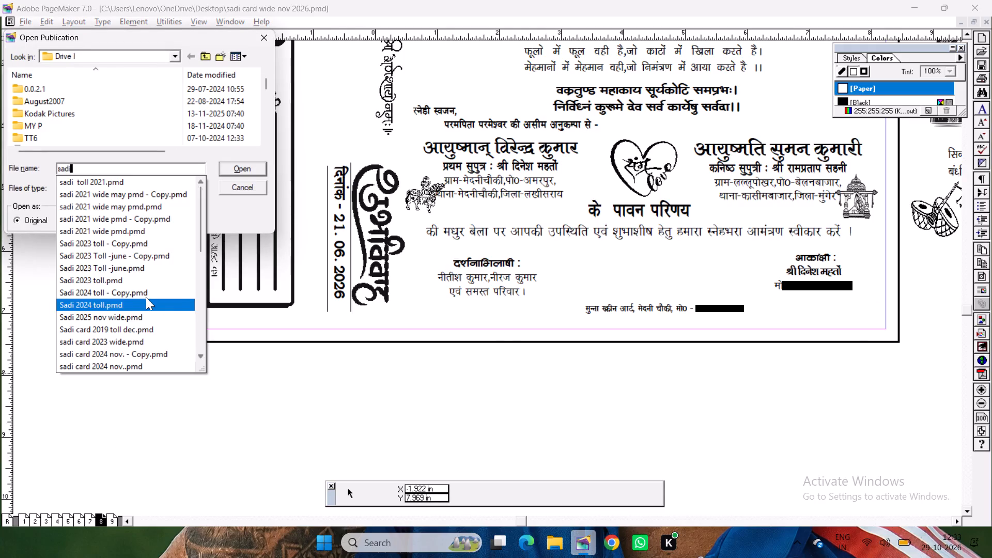
left_click_drag(202, 239, 203, 250)
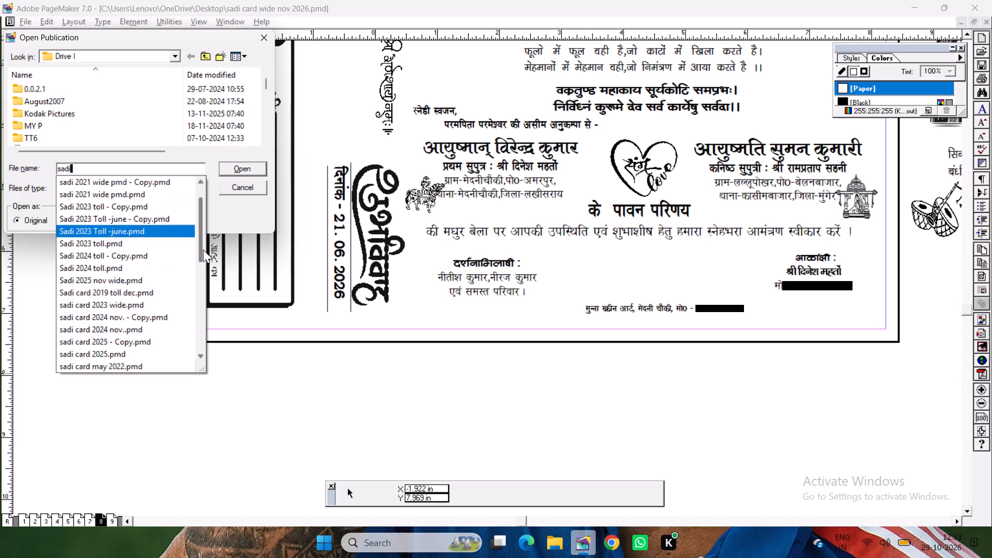
left_click_drag(203, 250, 206, 260)
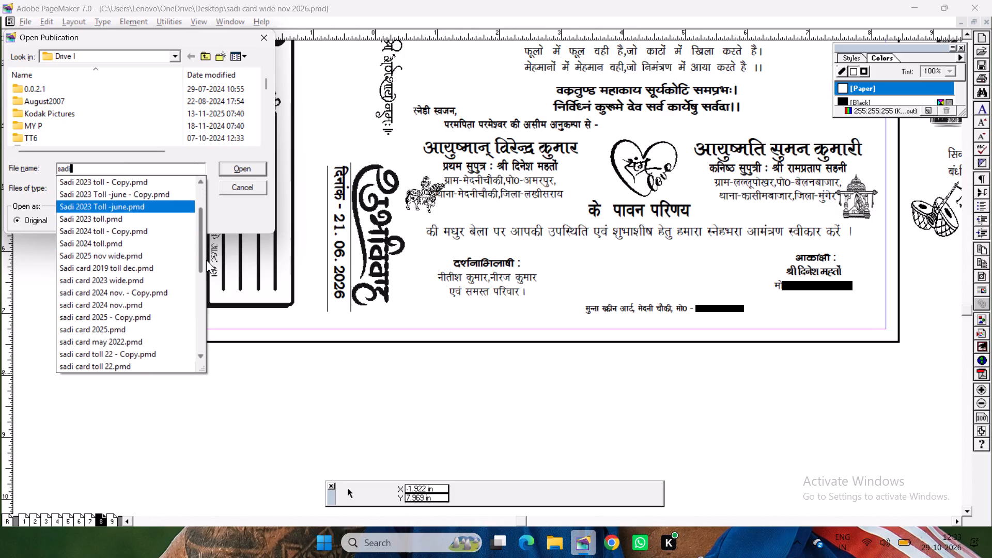
left_click_drag(206, 260, 212, 271)
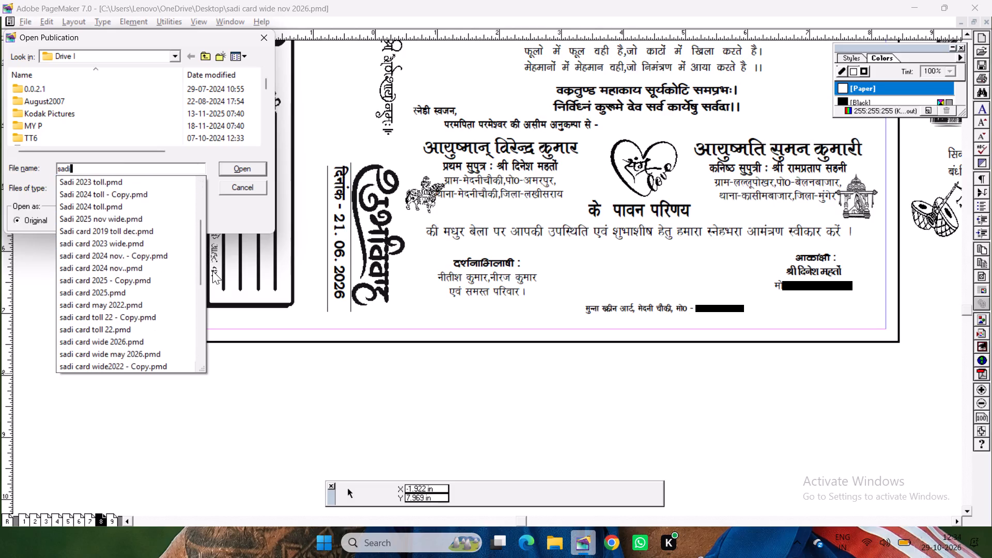
left_click(110, 352)
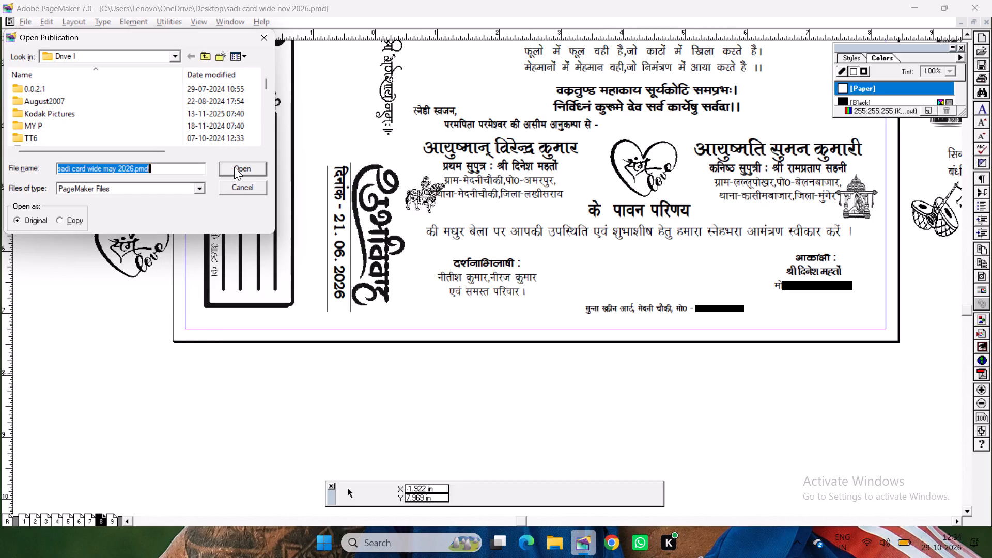
left_click(234, 167)
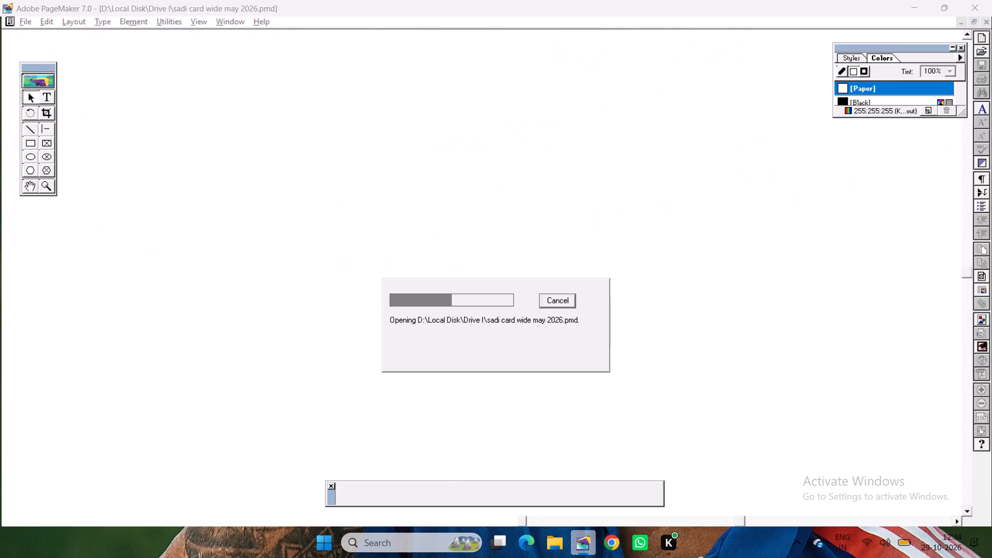
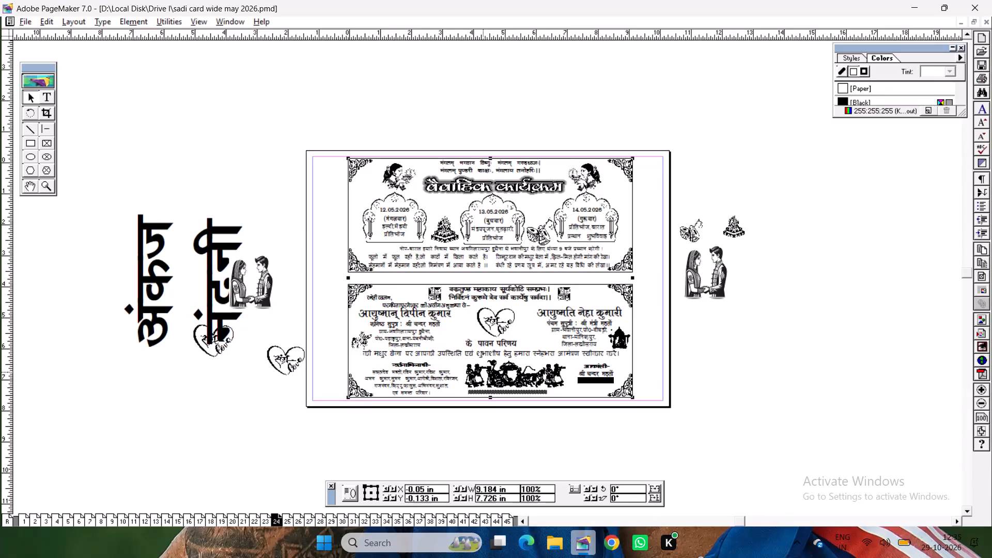
Ungroup the card on page 24 and copy the wedding procession artwork with the horse carriage.
key("ctrl+shift+g")
left_click(500, 438)
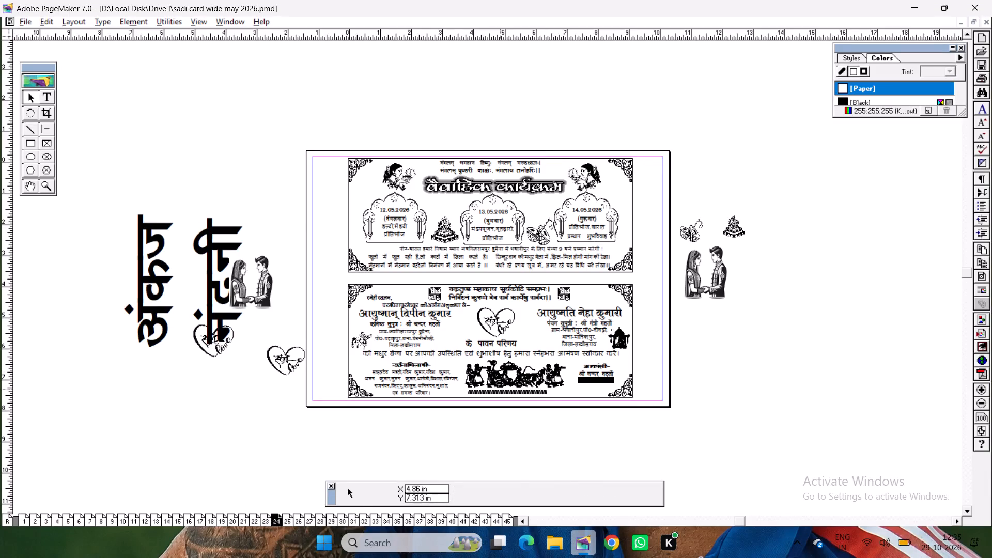
left_click(500, 376)
key("ctrl+c")
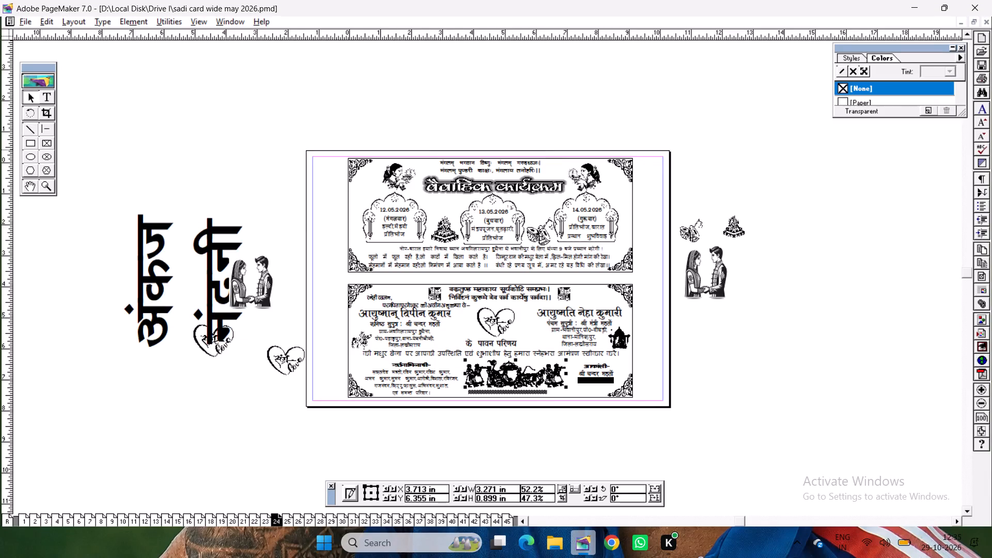
Save and close the publication sadi card wide may 2026.pmd.
key("ctrl+s")
key("ctrl+s")
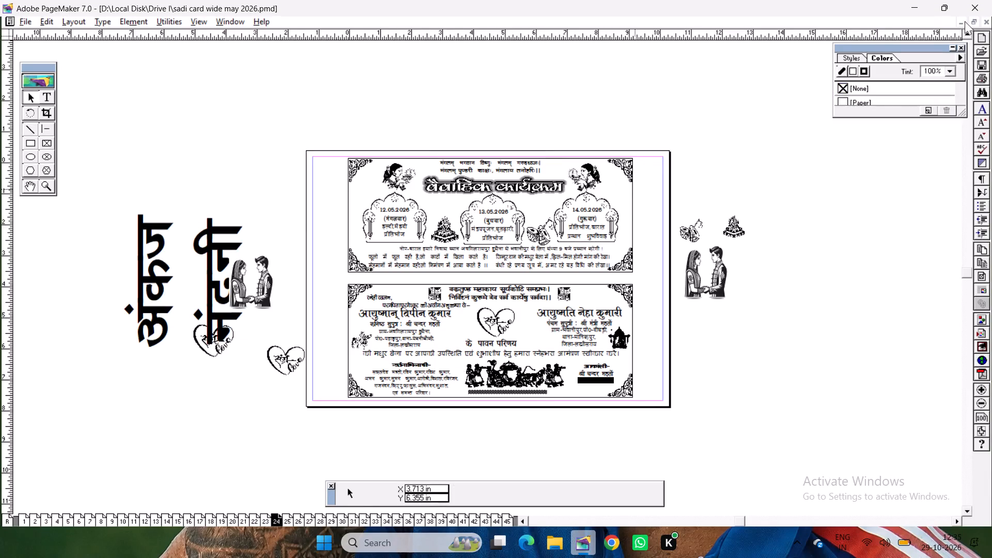
left_click(988, 21)
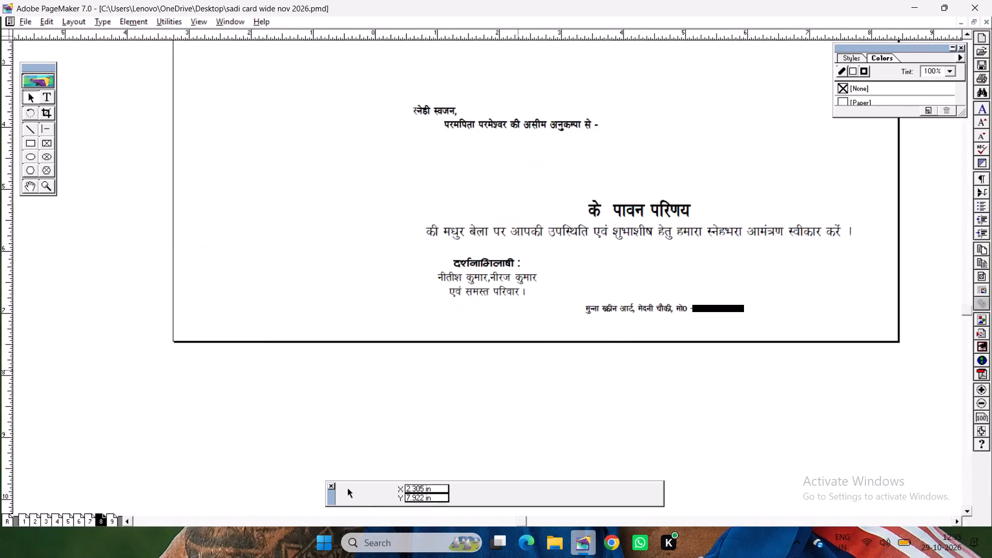
Paste the procession artwork on page 8 and position it between the दर्शनाभिलाषी and आकांक्षी blocks, above the printer's credit line.
key("ctrl+v")
left_click_drag(642, 283, 707, 268)
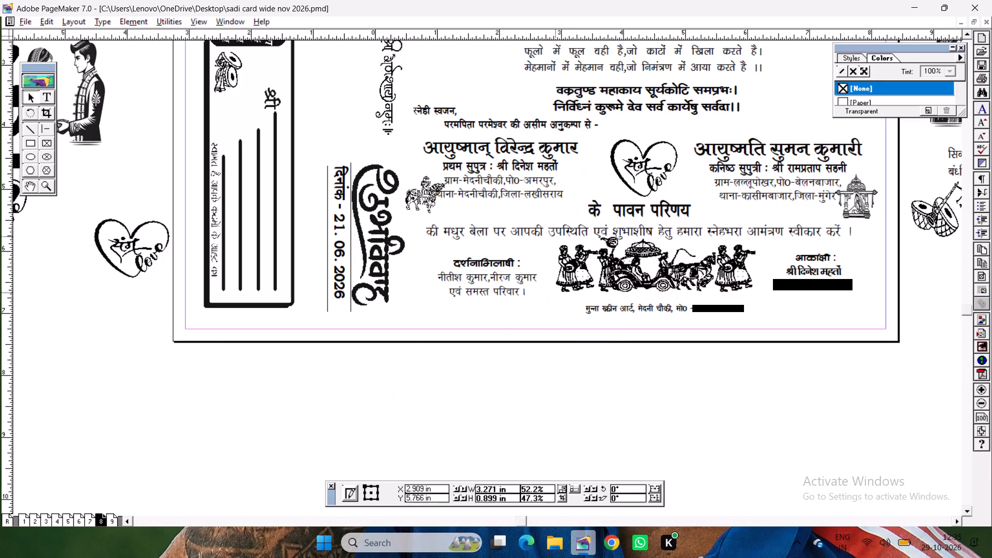
left_click_drag(707, 268, 706, 273)
left_click(623, 436)
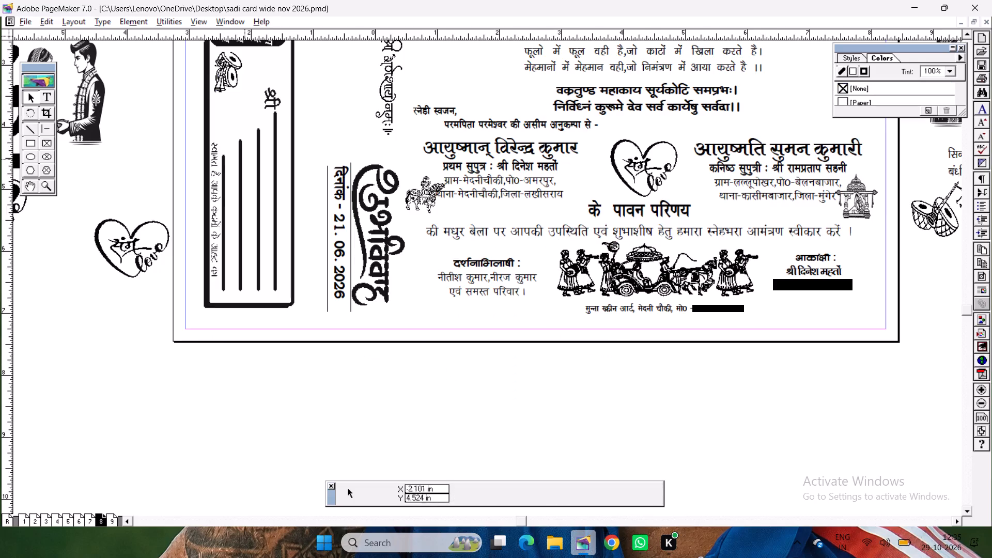
Change the rotated wedding date beside शुभविवाह to 20. 11. 2026.
left_click(53, 96)
left_click(343, 223)
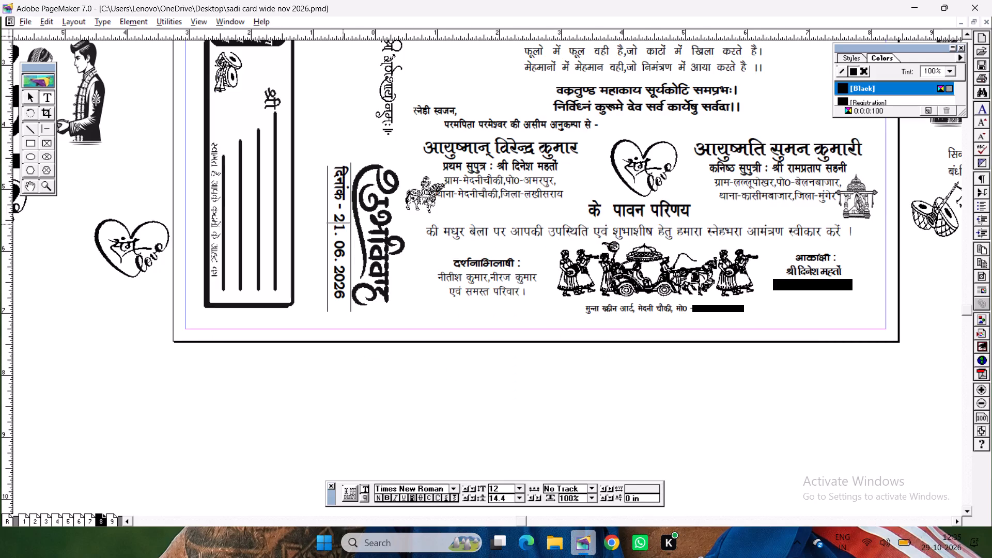
key("Delete")
key("0")
key("Right")
key("Right")
key("Right")
key("Right")
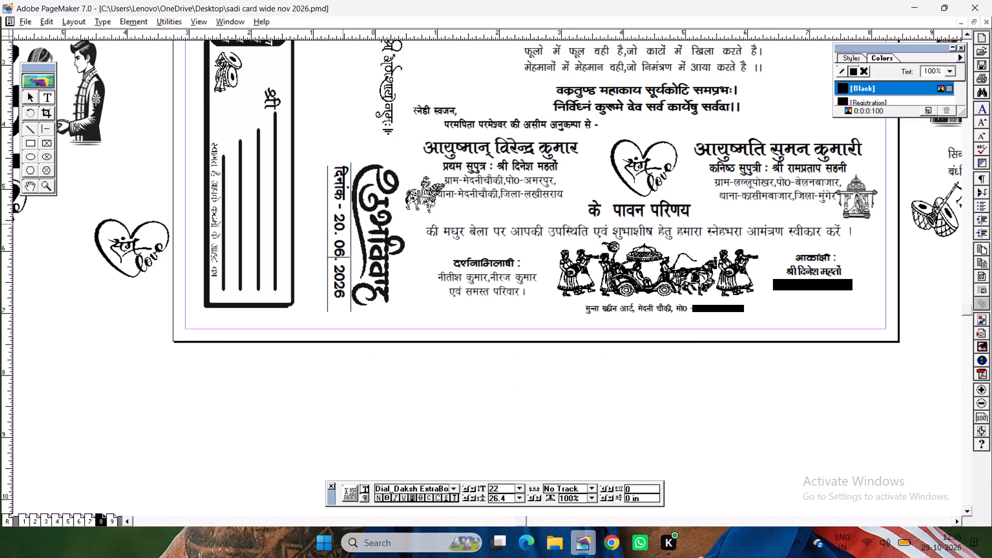
key("BackSpace")
key("BackSpace")
type("11")
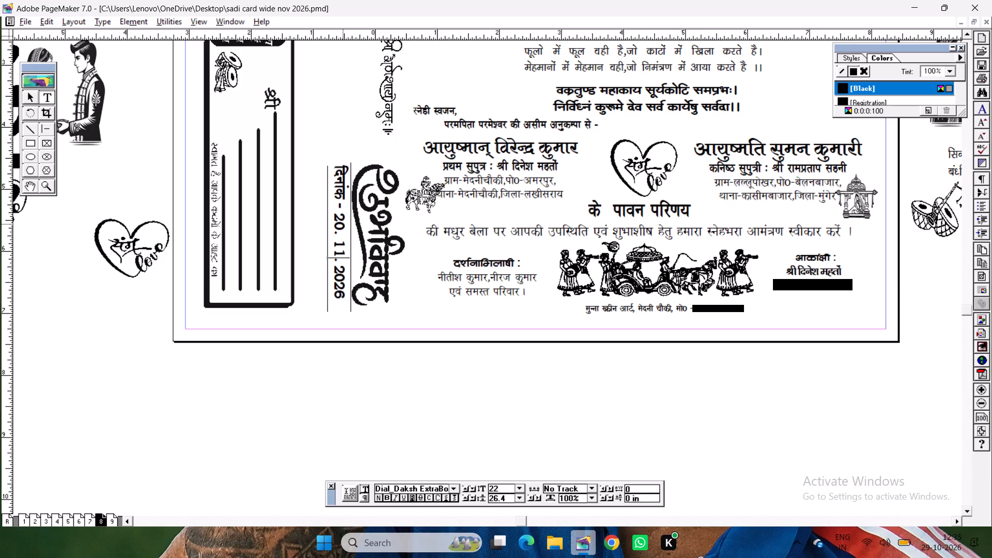
Set the first name in the ornate frame to the font RAJ 36 and replace it with the groom's name, विरेन्द्र.
key("ctrl+5")
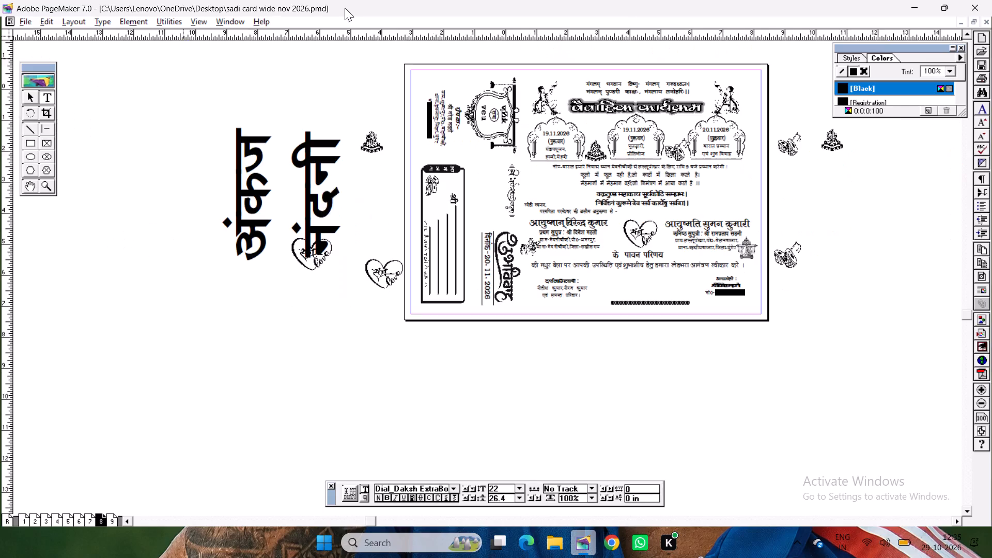
left_click(505, 108)
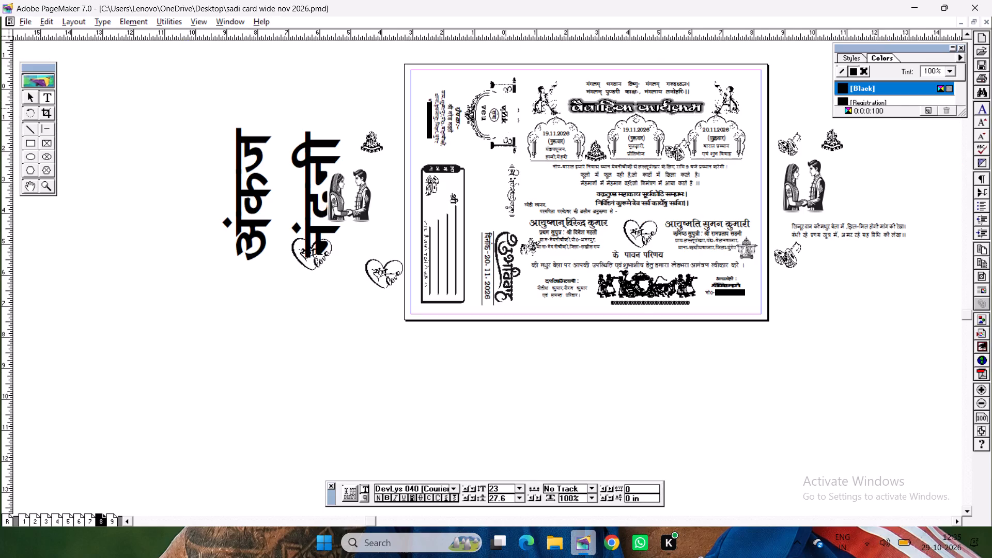
key("ctrl+2")
key("ctrl+a")
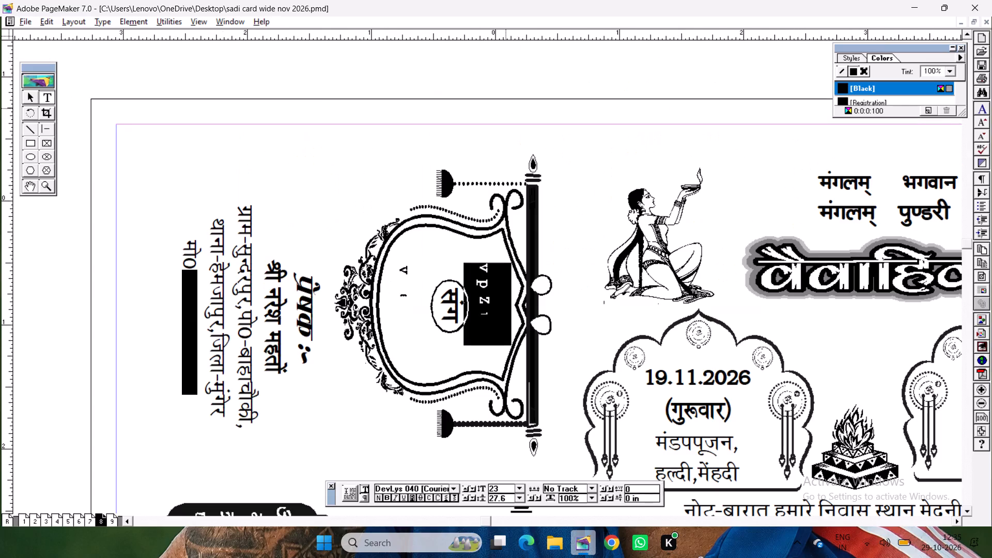
key("ctrl+t")
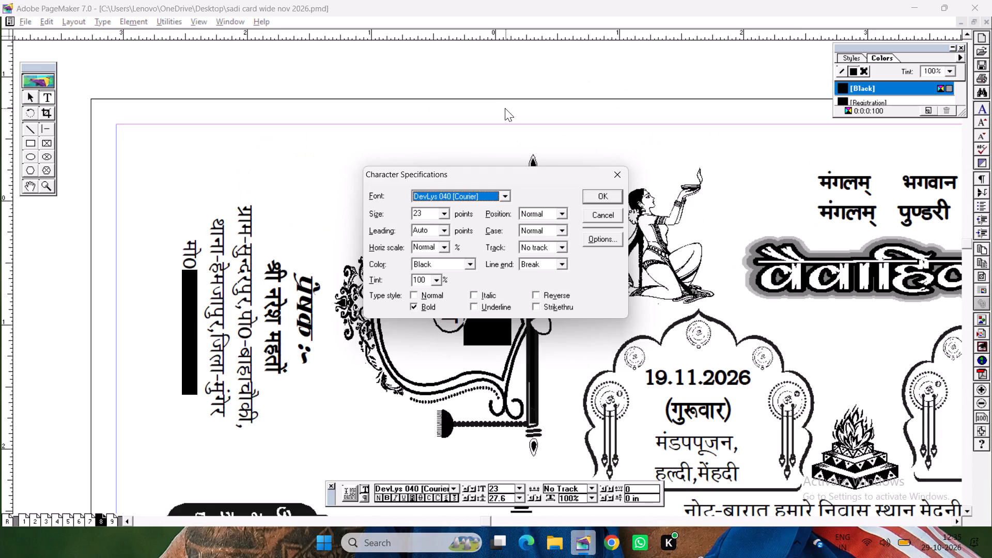
type("rrrrrrr")
key("Return")
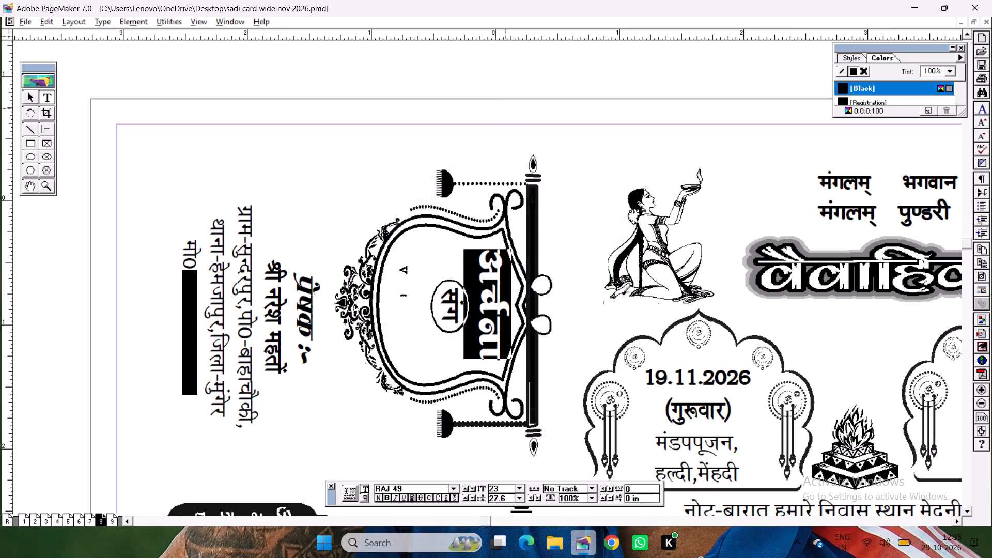
key("ctrl+t")
key("Up")
key("Up")
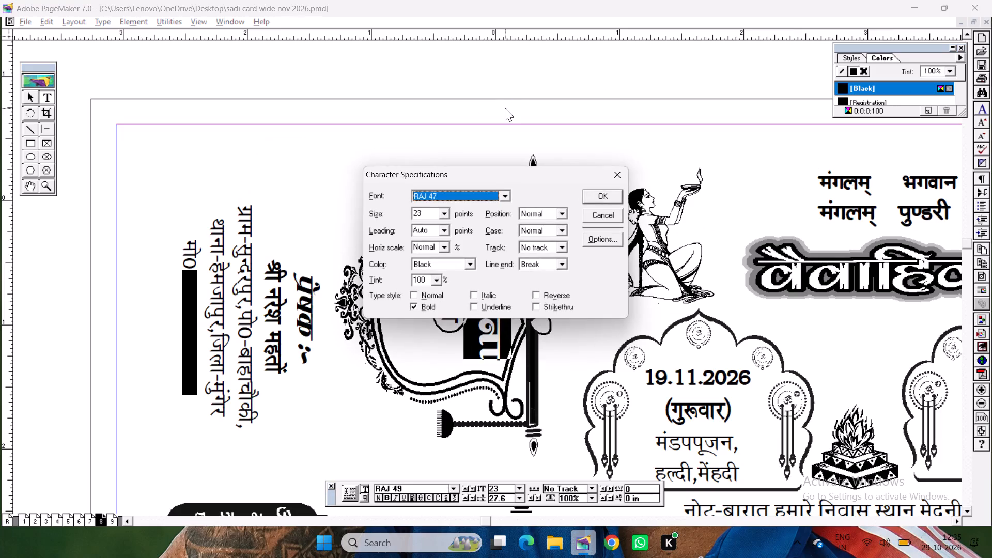
key("Return")
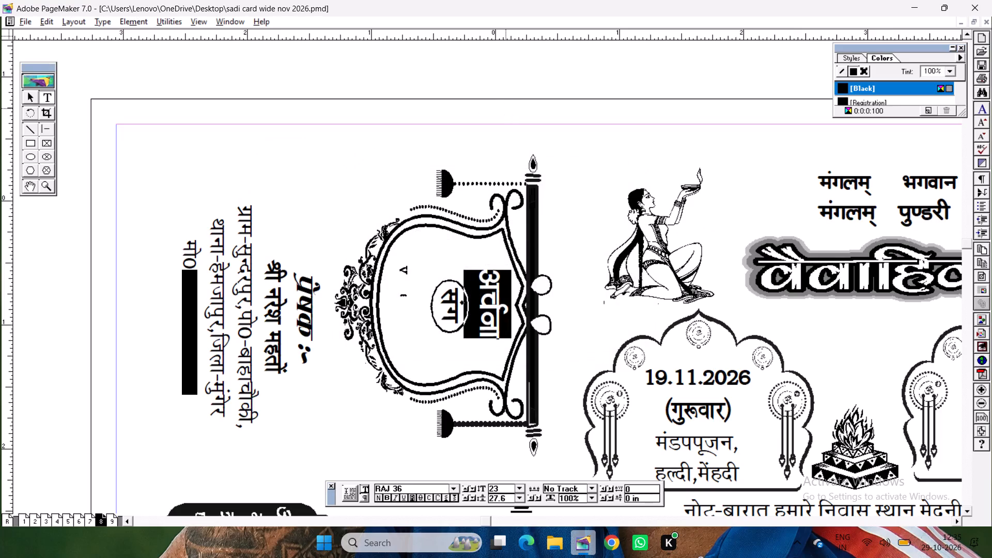
type("fojsUnz")
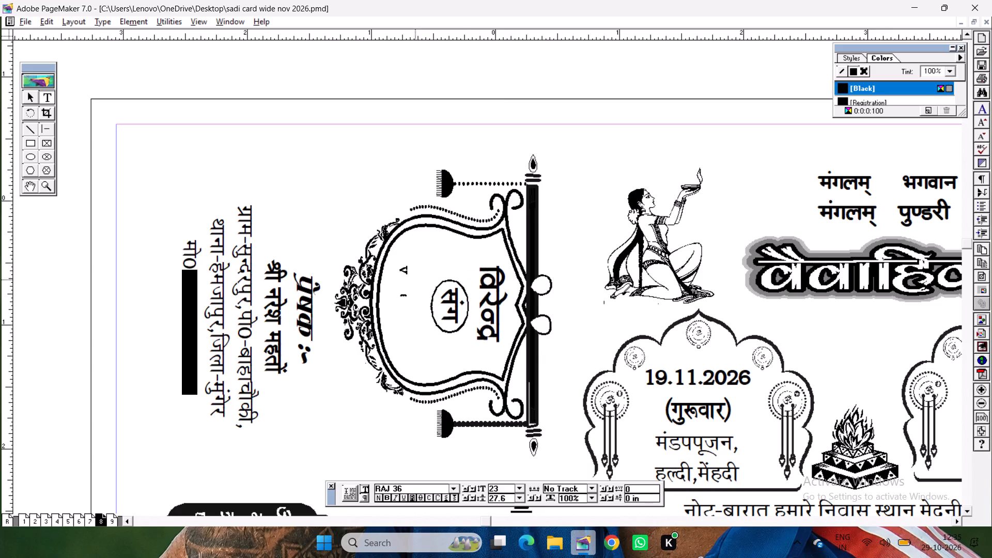
Paste the groom's formatted name over the second name in the ornate frame, and overwrite it with the bride's name, सुमन.
key("ctrl+a")
key("ctrl+c")
left_click(403, 301)
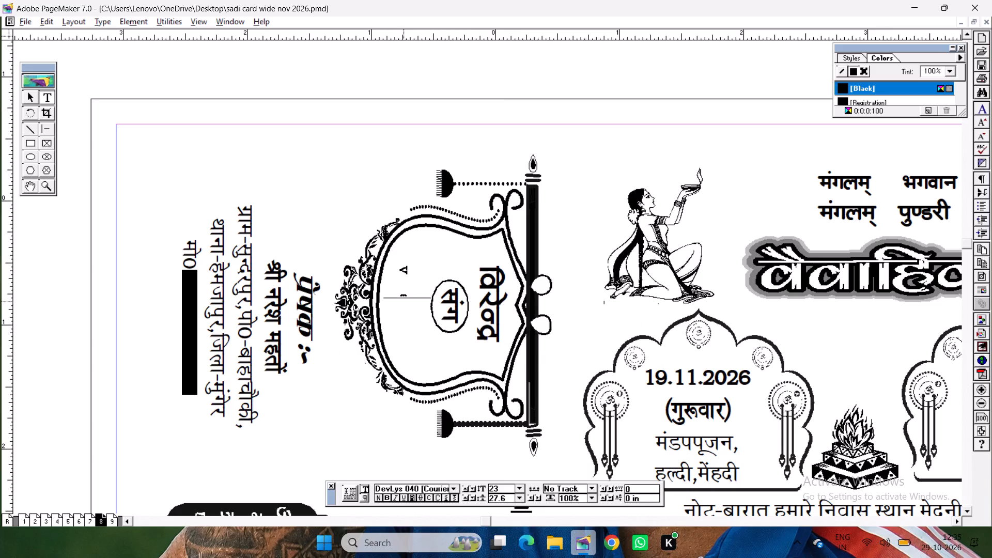
key("ctrl+a")
key("ctrl+v")
key("ctrl+a")
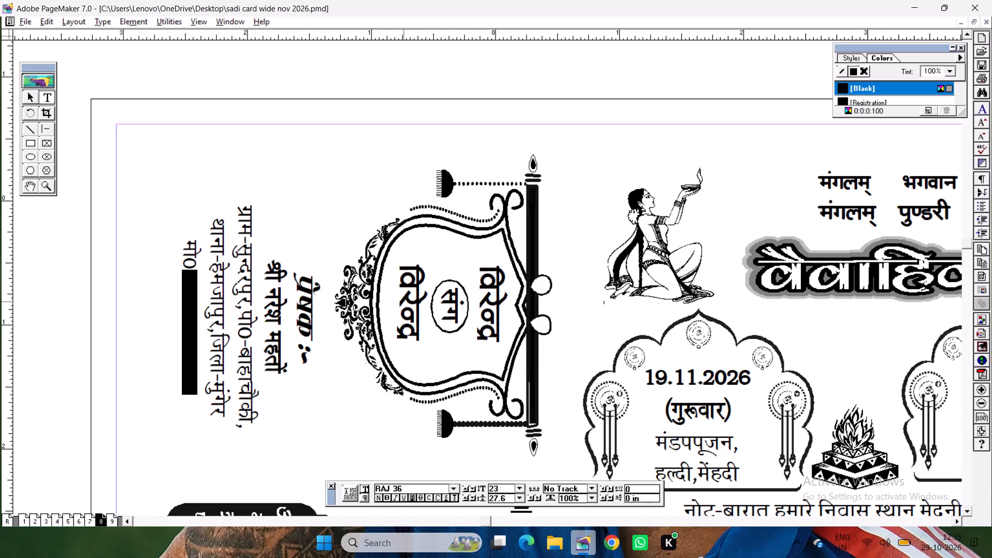
type("lqeu")
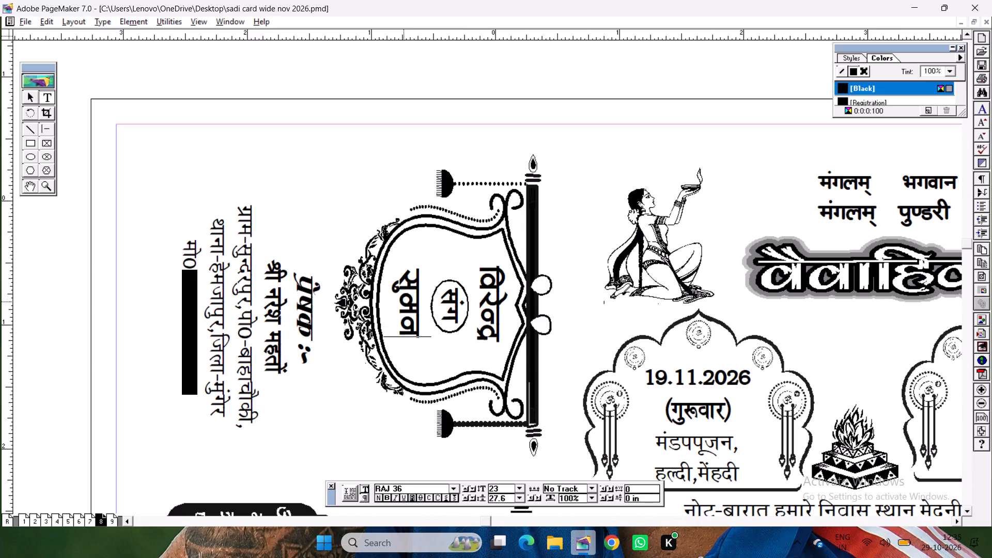
Replace the sender's name and address under प्रेषक with the groom's father's name and address copied from the groom's block.
key("ctrl+5")
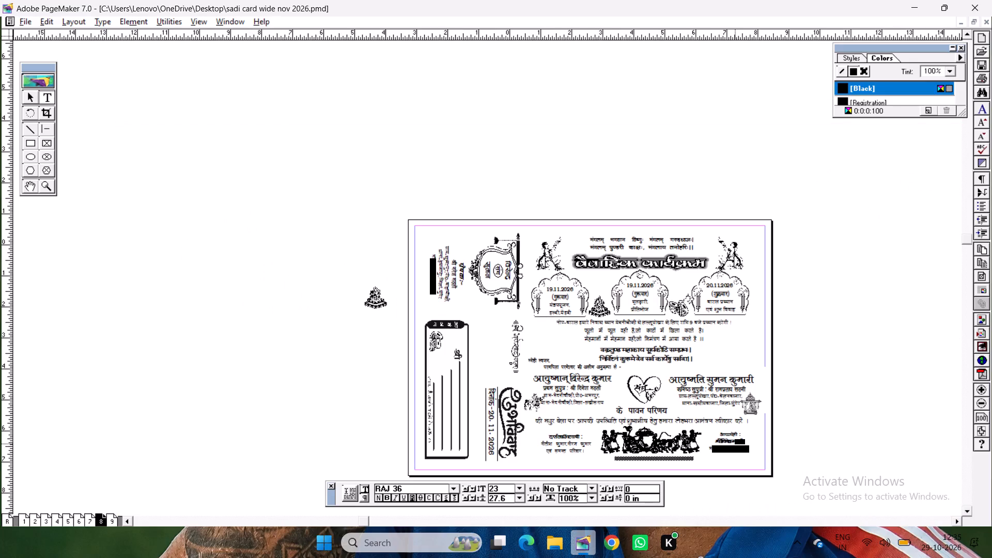
left_click_drag(570, 385, 628, 413)
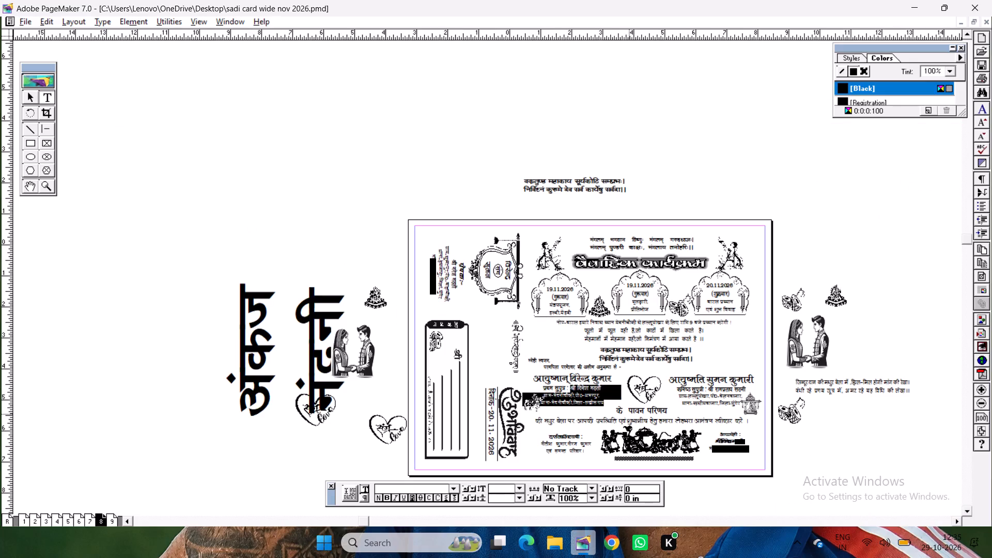
key("ctrl+c")
left_click_drag(455, 255, 406, 321)
key("ctrl+v")
Copy the mobile number line from the आकांक्षी block onto a new last line of the प्रेषक block, and save the document.
left_click_drag(708, 454, 683, 446)
key("ctrl+c")
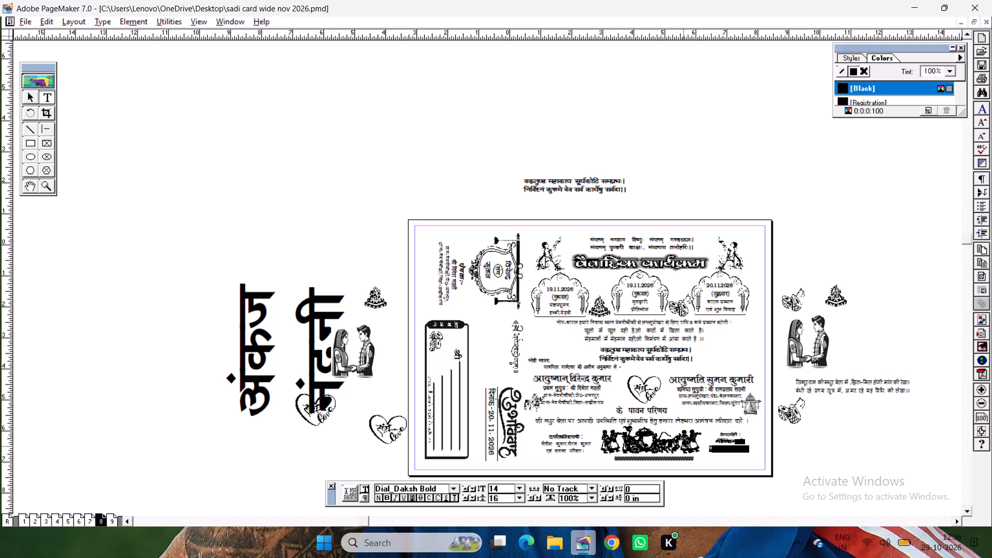
left_click(438, 309)
key("Return")
key("ctrl+v")
key("ctrl+2")
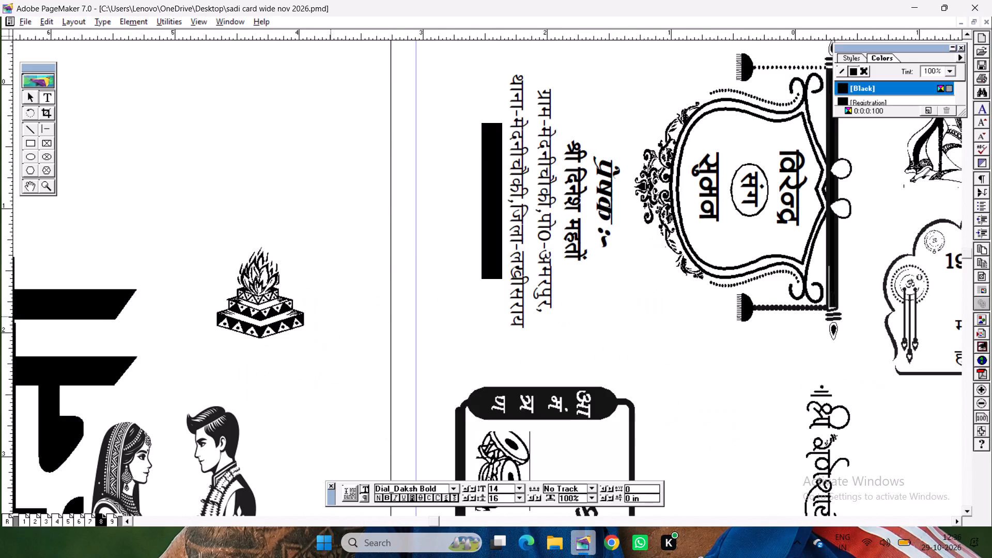
key("ctrl+s")
Rearrange the groom's address into three lines: village, post office with police station, and district.
key("ctrl+5")
left_click(636, 396)
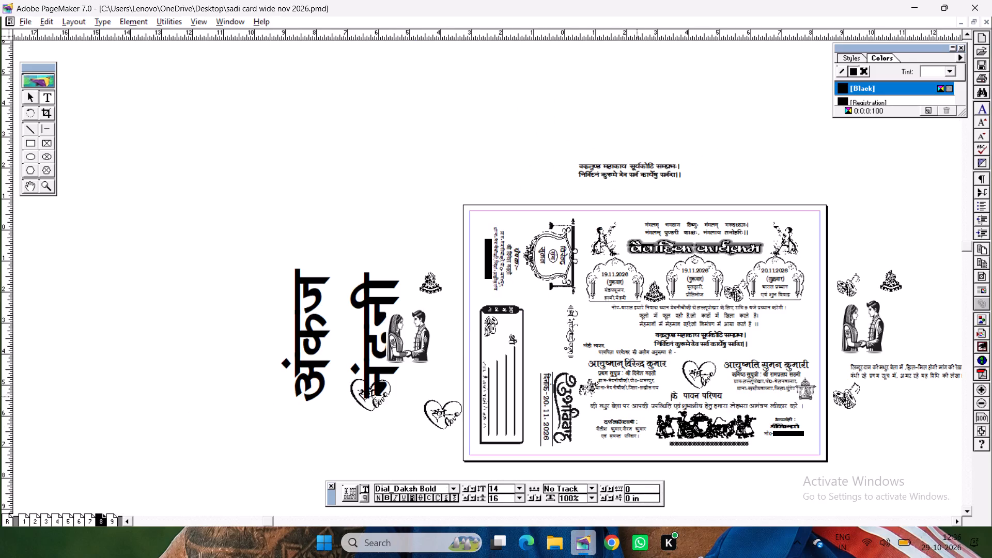
left_click(631, 381)
key("ctrl+2")
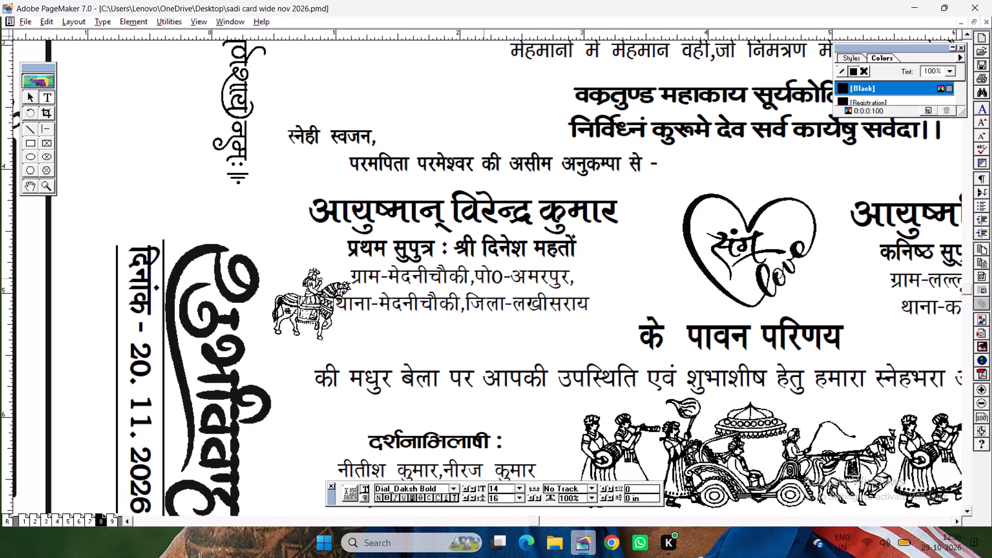
left_click(476, 276)
key("Return")
left_click(332, 330)
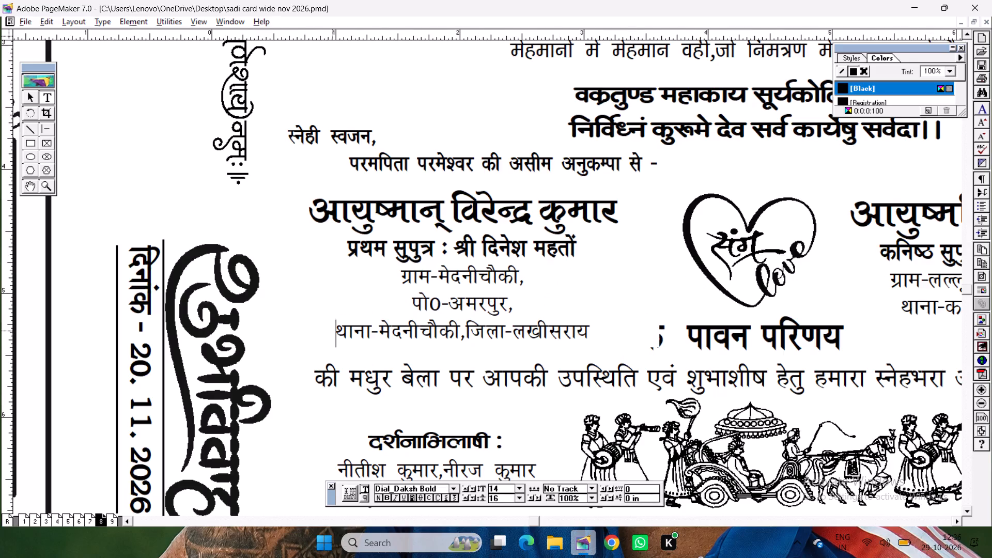
key("BackSpace")
left_click(514, 308)
key("Return")
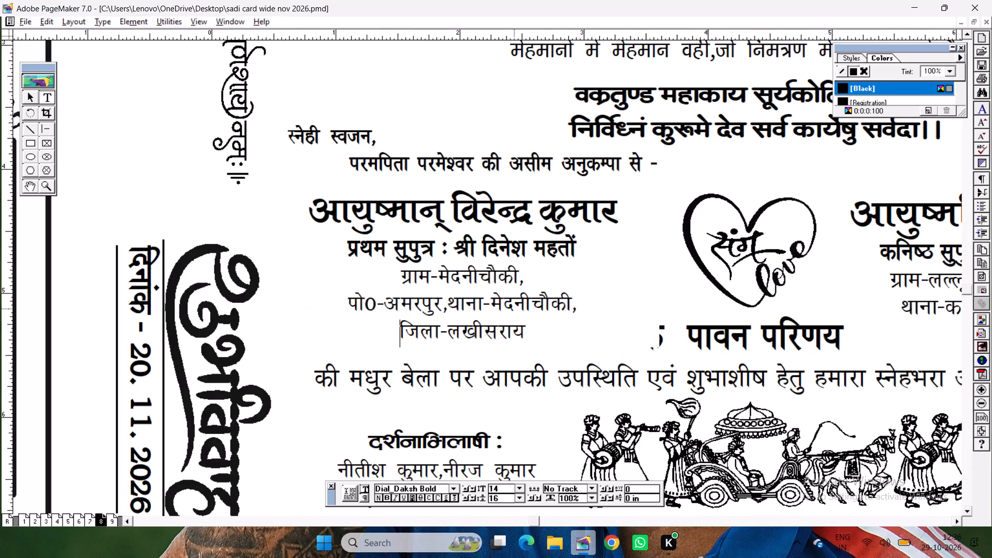
Rearrange the bride's address into three lines: village, post office with police station, and district.
key("ctrl+1")
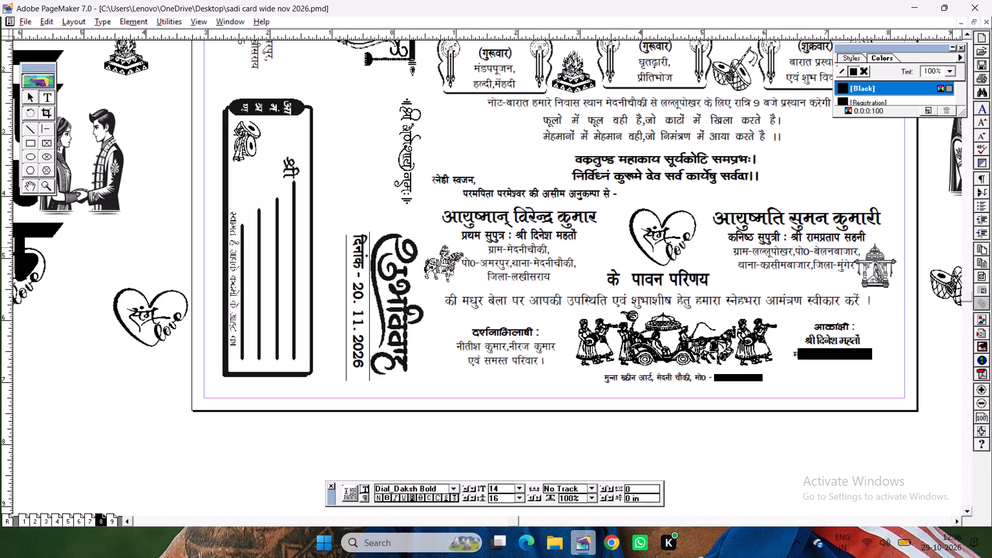
left_click(796, 250)
key("Return")
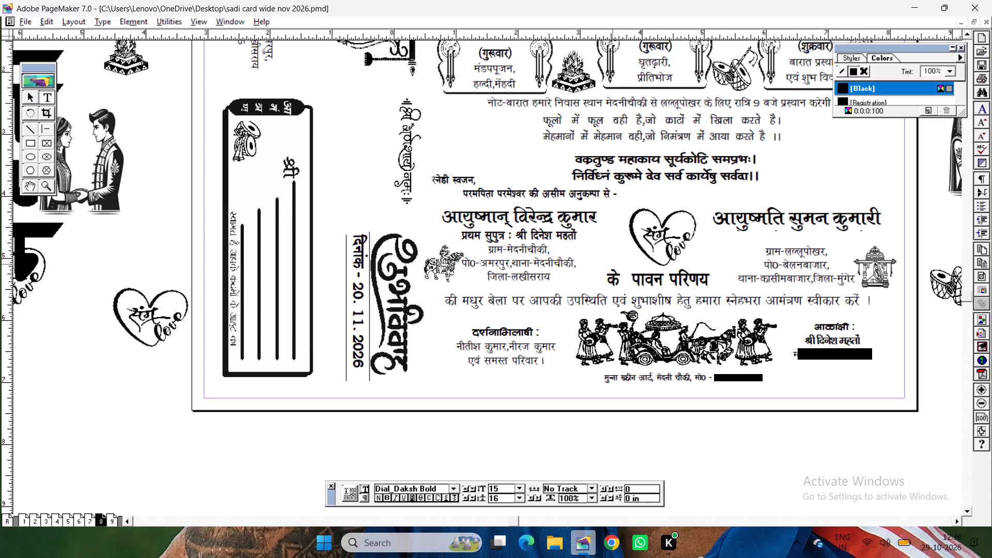
left_click(738, 276)
key("BackSpace")
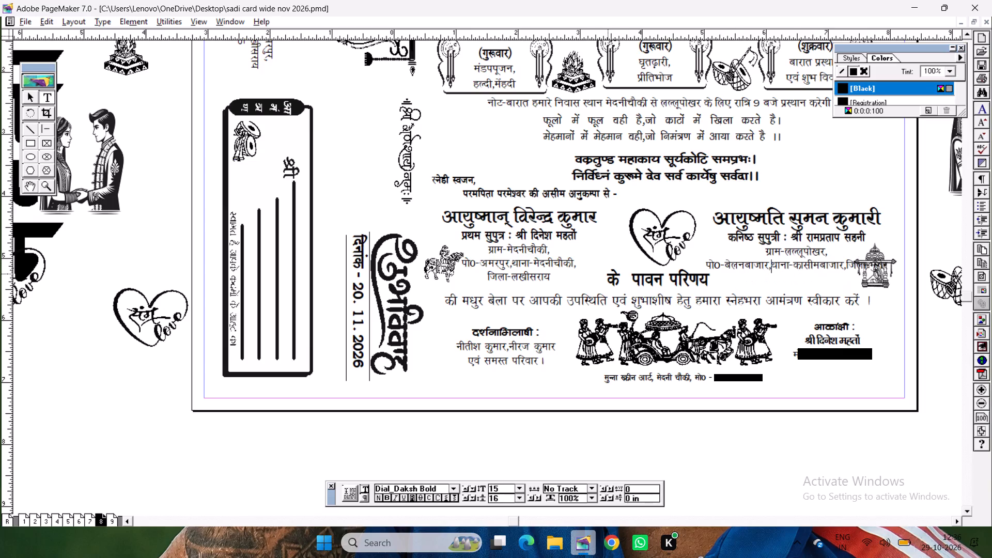
left_click(845, 266)
key("Return")
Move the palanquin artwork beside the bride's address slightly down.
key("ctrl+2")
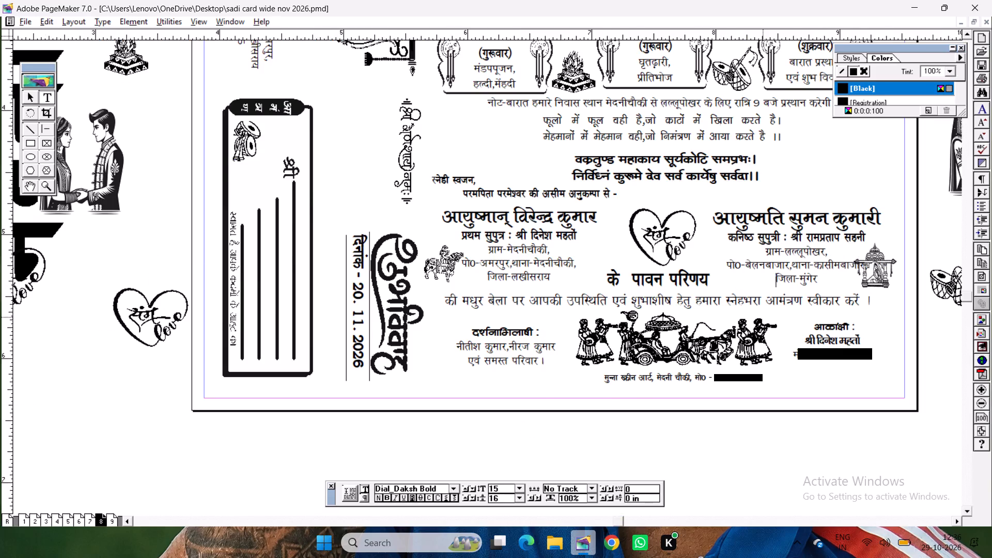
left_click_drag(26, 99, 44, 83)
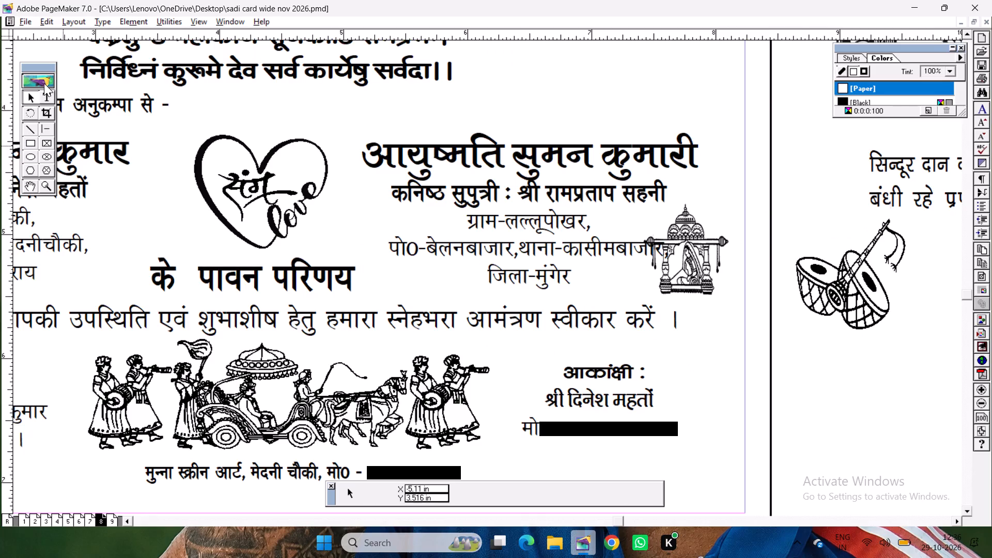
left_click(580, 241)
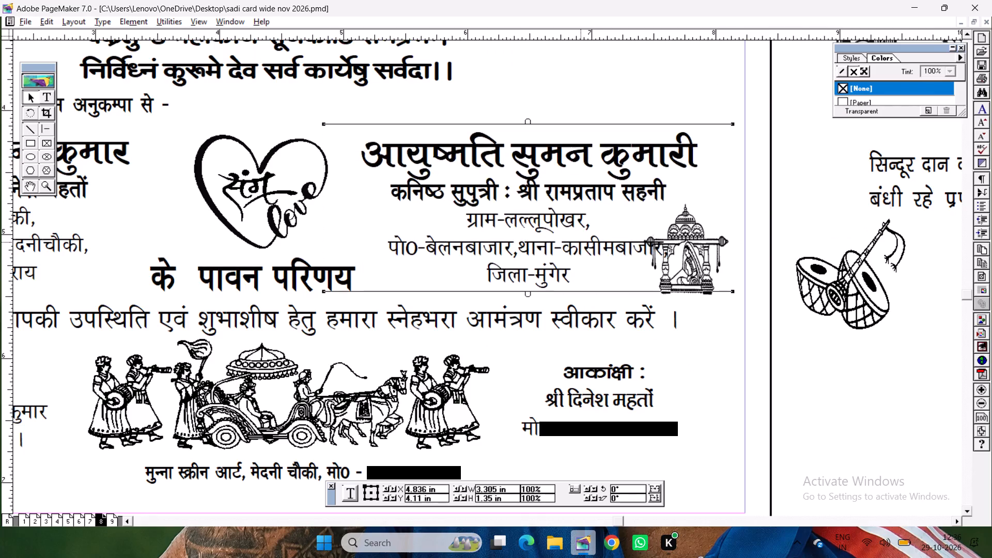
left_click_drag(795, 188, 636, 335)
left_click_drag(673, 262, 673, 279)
Nudge the groom's text block down, shift the heart artwork between the couple's names towards it, and widen the heart to about 1.3 in.
key("ctrl+5")
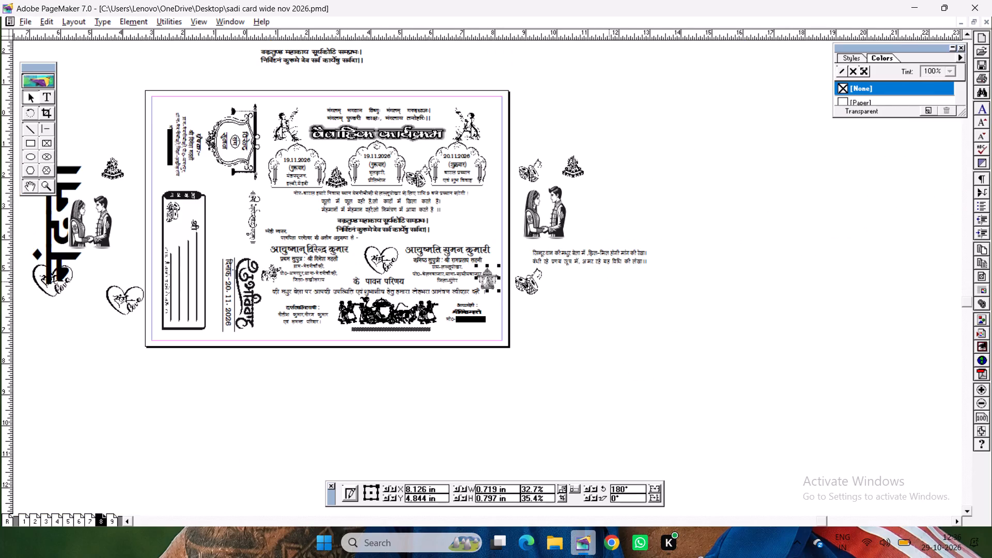
key("ctrl+1")
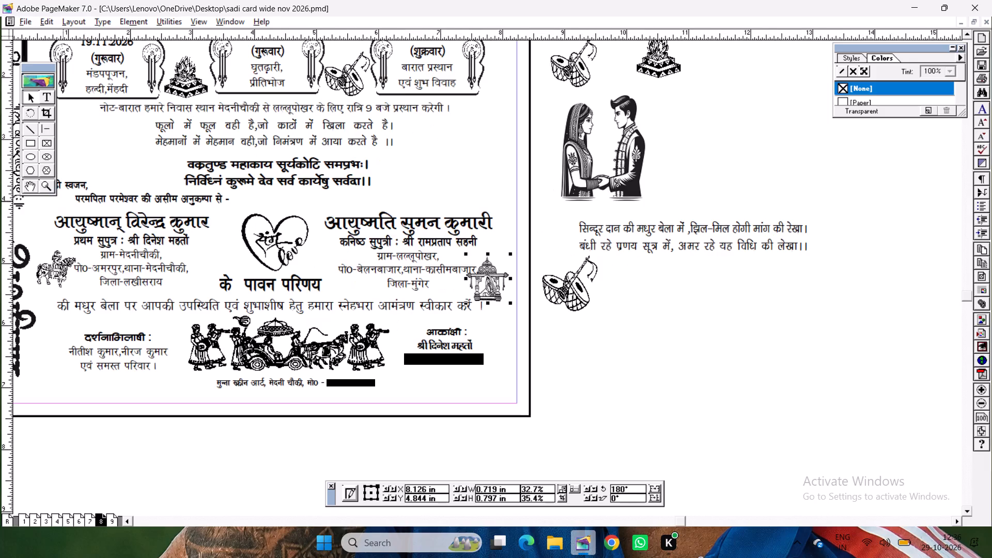
left_click(33, 185)
left_click_drag(144, 303, 433, 328)
left_click_drag(356, 340, 358, 329)
left_click(37, 97)
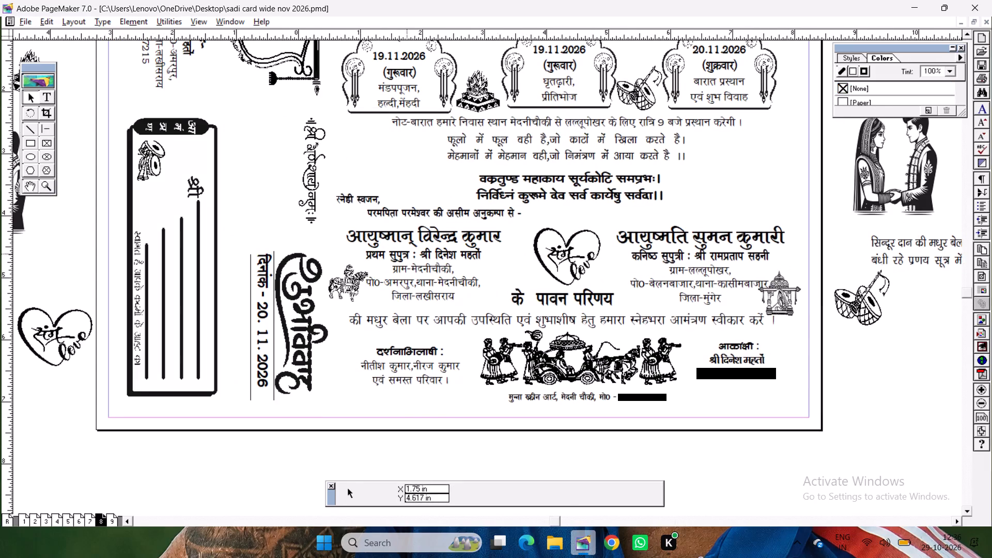
left_click(416, 256)
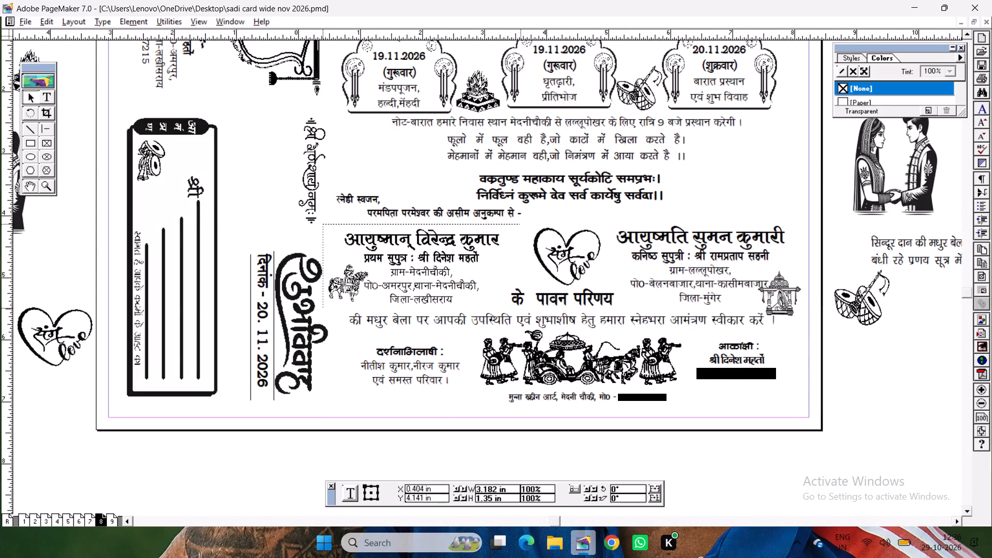
left_click_drag(566, 263, 557, 262)
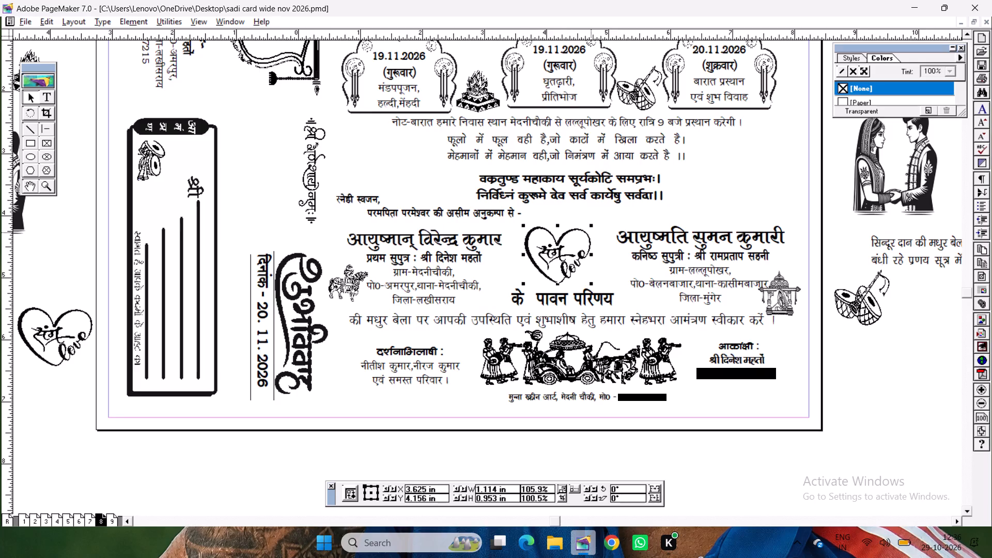
left_click_drag(592, 253, 602, 255)
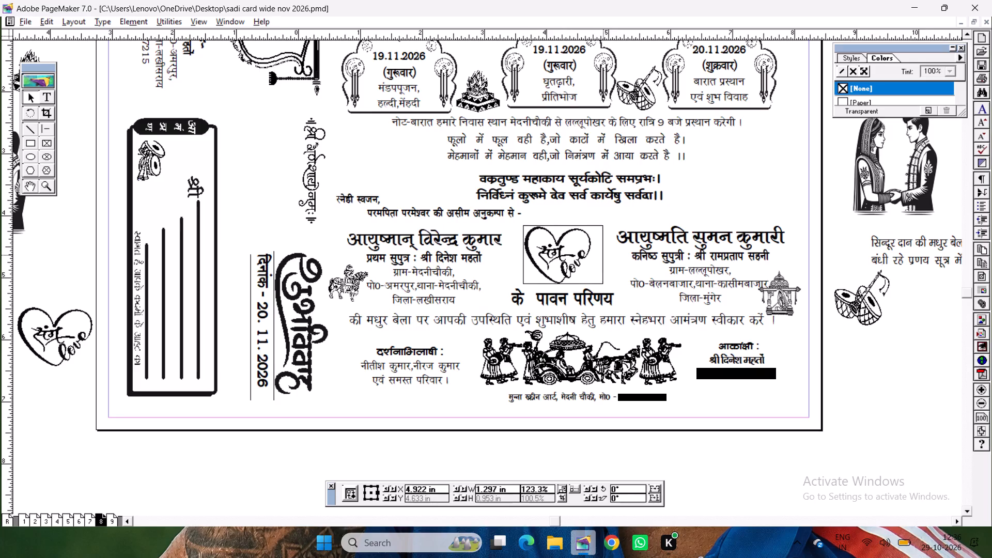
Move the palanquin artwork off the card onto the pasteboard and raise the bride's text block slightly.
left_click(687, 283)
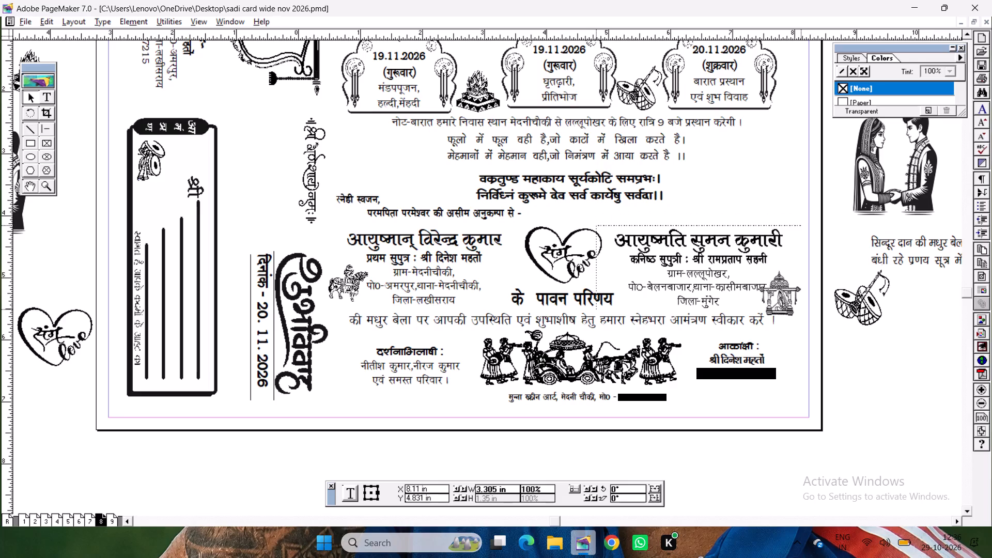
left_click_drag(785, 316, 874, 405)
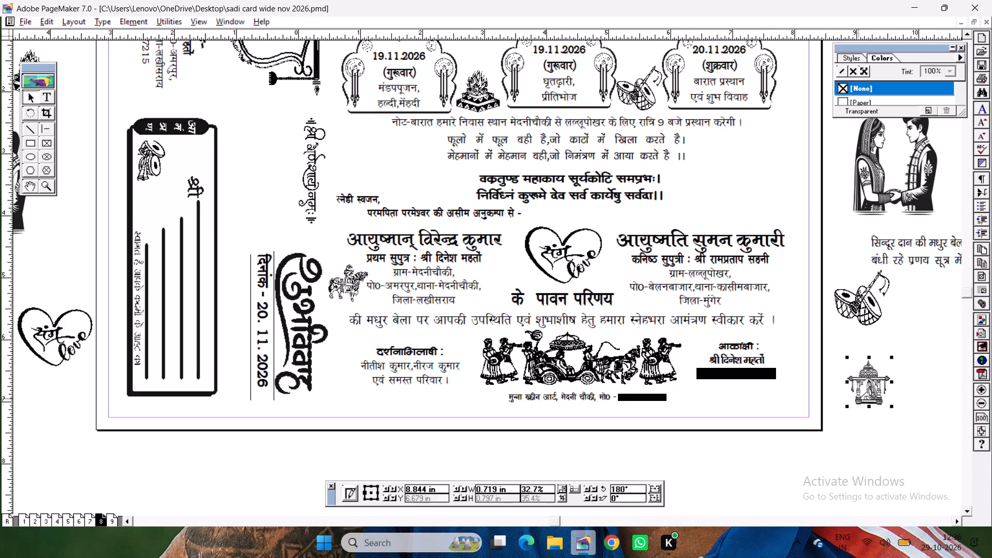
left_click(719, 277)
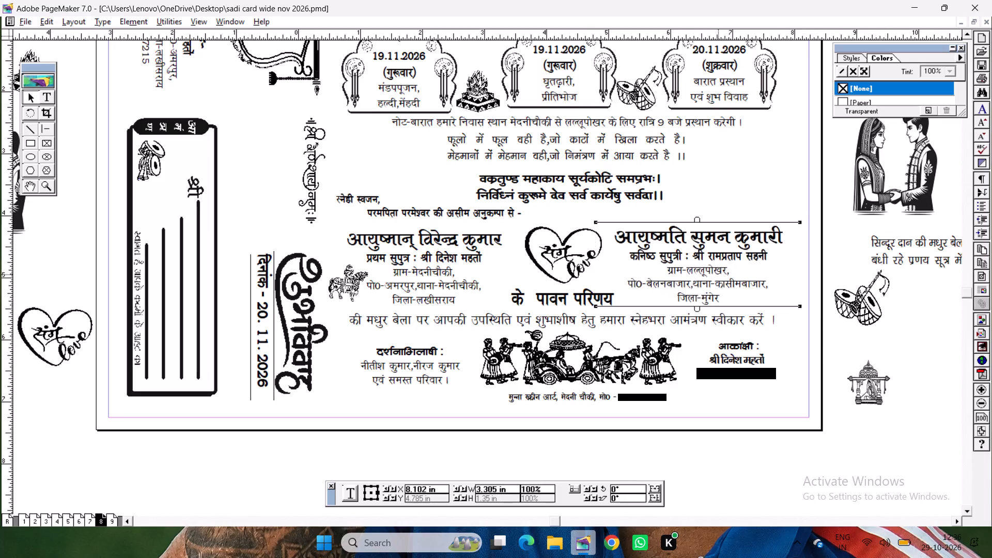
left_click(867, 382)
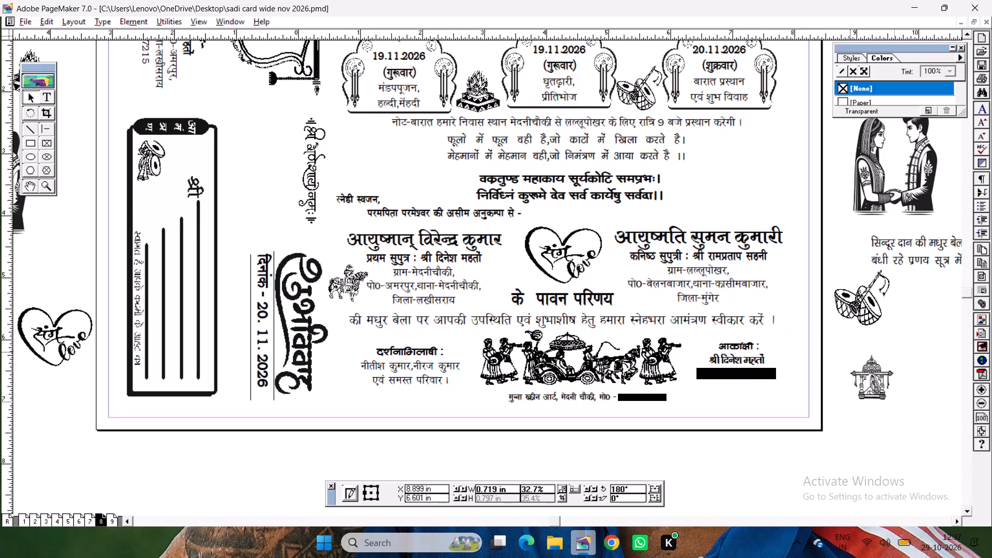
Shift the के पावन परिणय text block and resize it to about 7.03 in wide.
left_click_drag(629, 313, 628, 313)
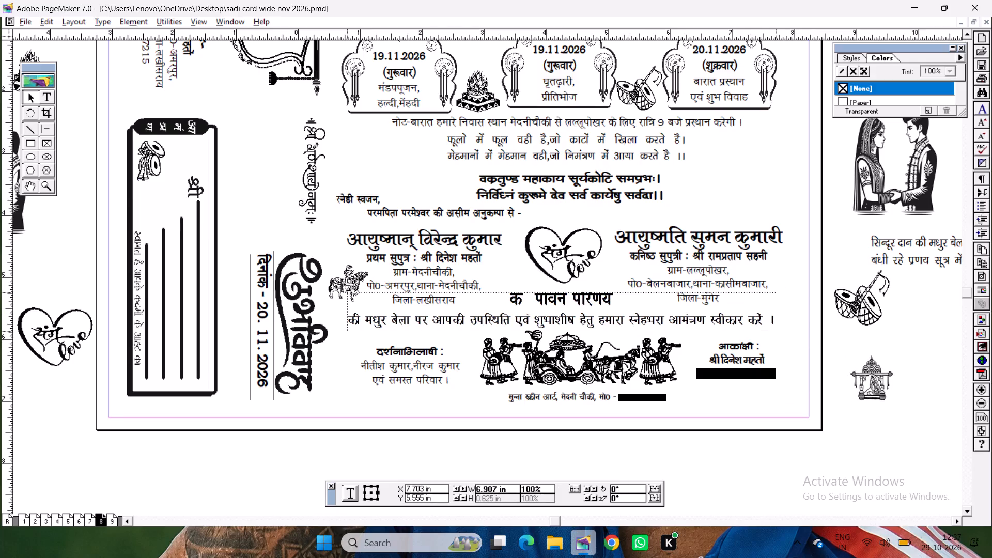
left_click_drag(628, 313, 634, 314)
left_click_drag(781, 333, 717, 333)
left_click_drag(717, 333, 751, 338)
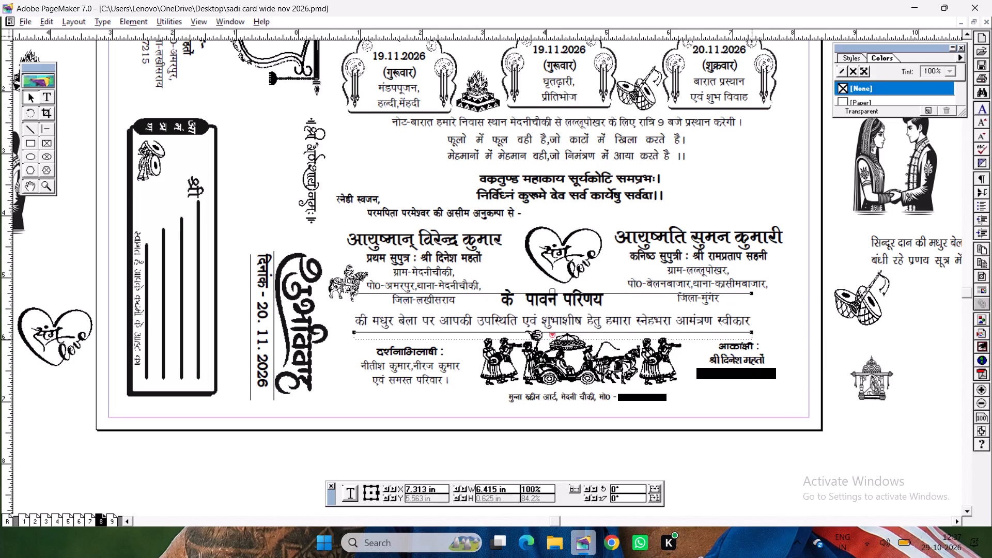
left_click_drag(752, 333, 789, 351)
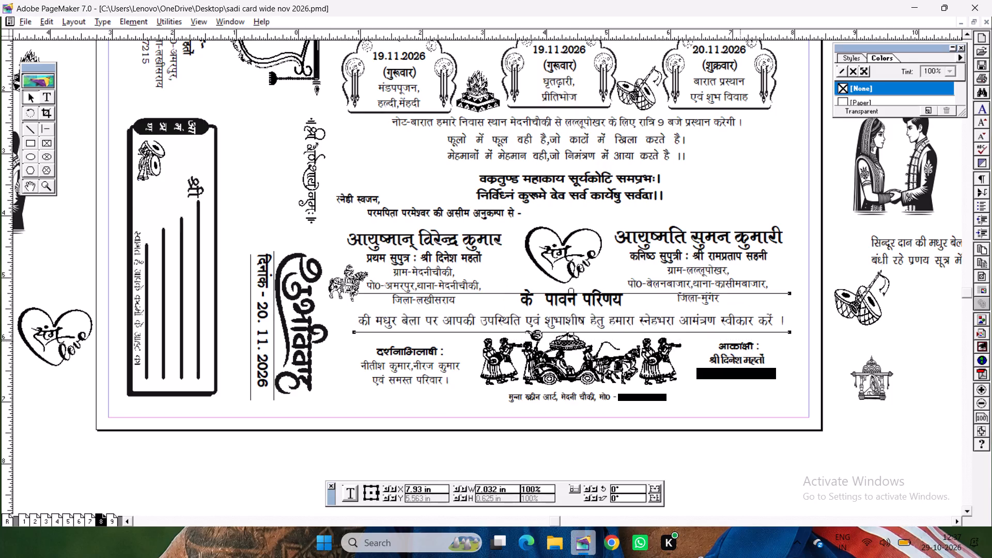
Reduce the invitation line below के पावन परिणय to 16 pt and nudge its text block slightly down and towards the card's fold.
left_click(49, 96)
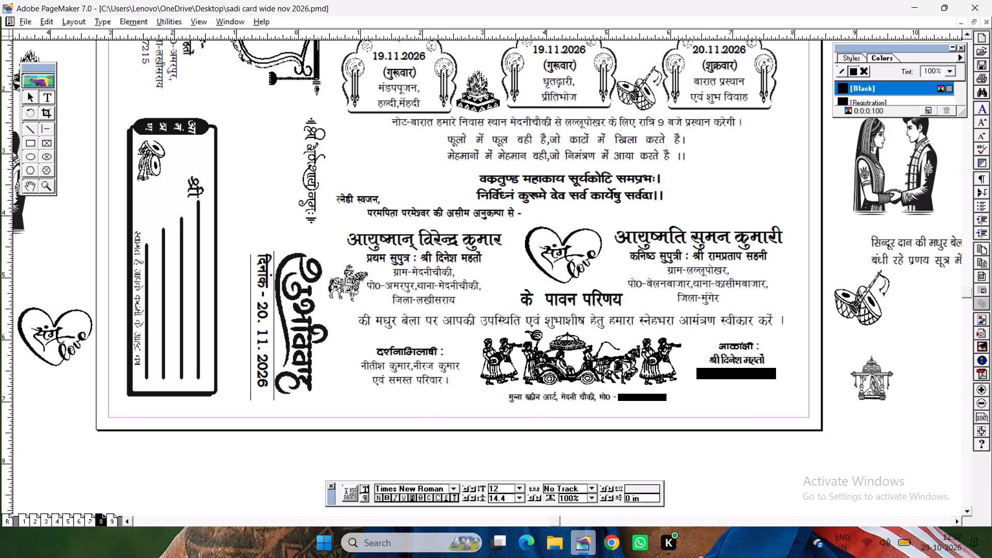
left_click(529, 320)
left_click_drag(360, 320, 794, 343)
key("ctrl+shift+comma")
key("ctrl+shift+comma")
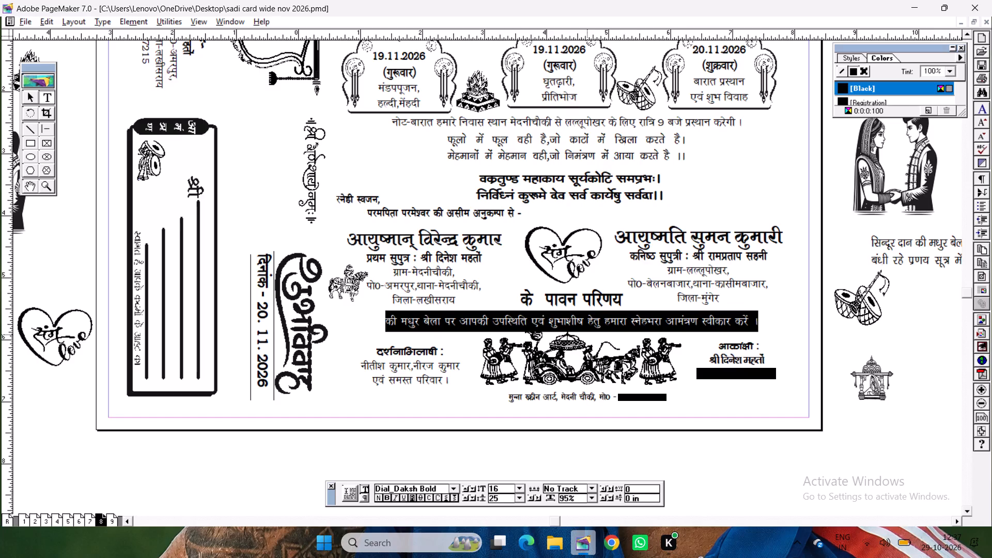
key("ctrl+shift+b")
key("ctrl+shift+b")
left_click(33, 101)
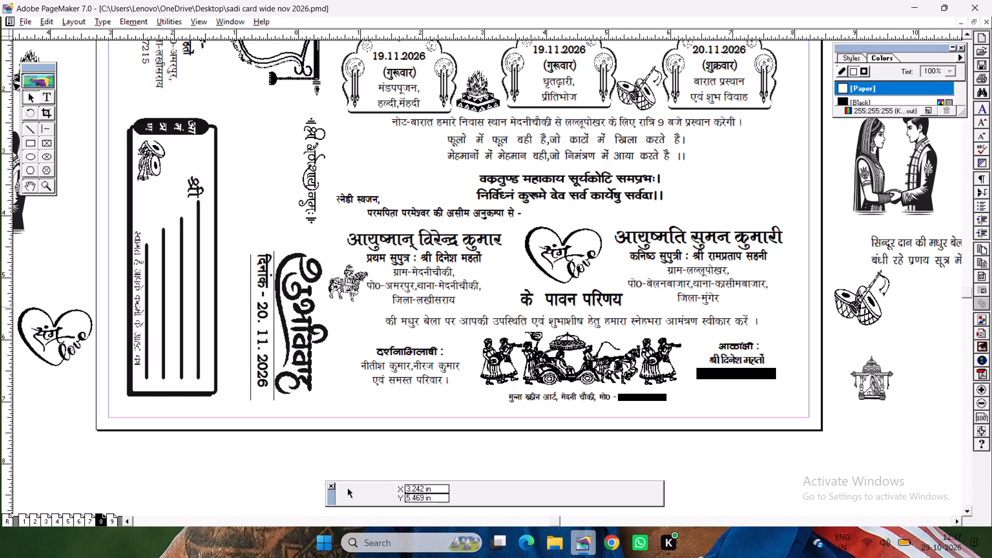
left_click(530, 307)
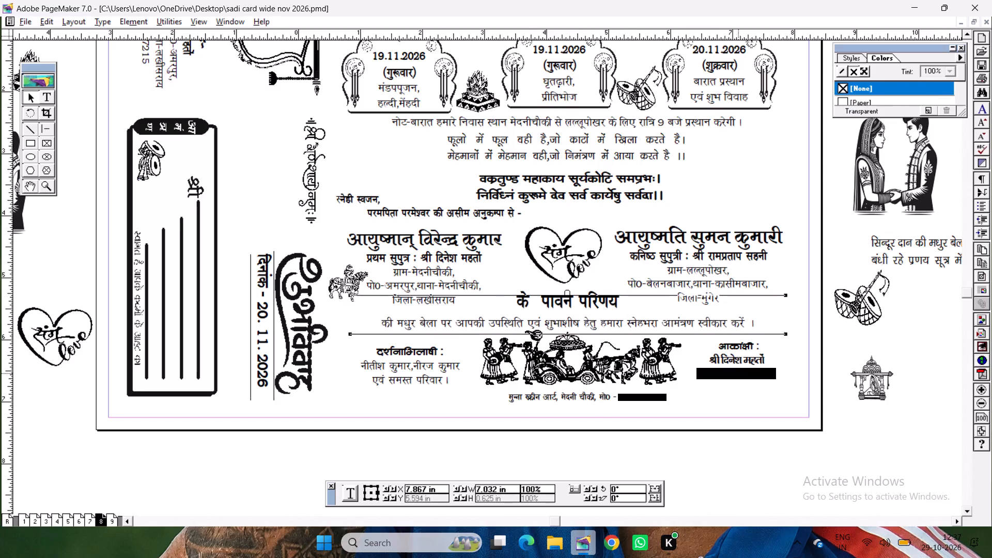
Place the palanquin artwork on the card beside the bride's district line and raise the bride's text block slightly.
left_click_drag(867, 388, 828, 374)
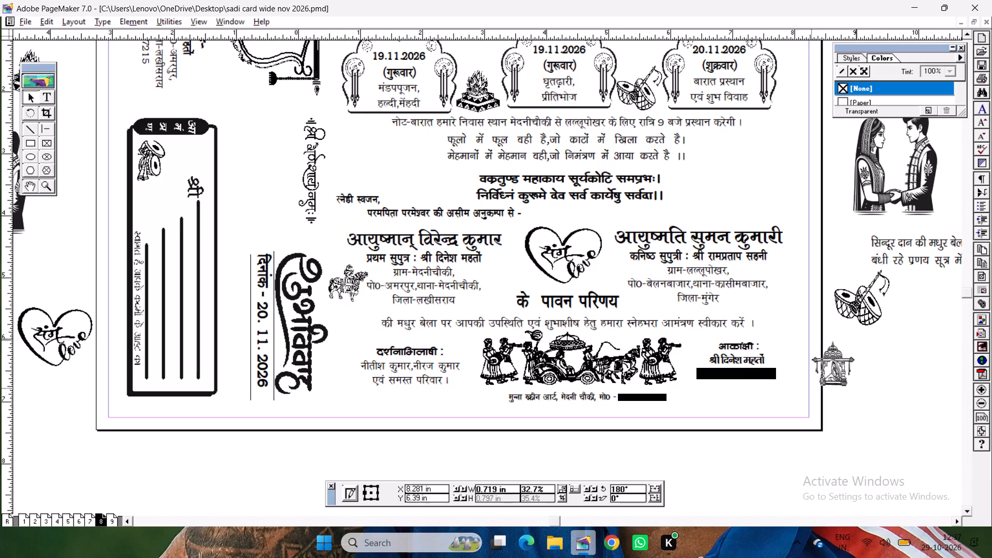
left_click_drag(828, 374, 765, 309)
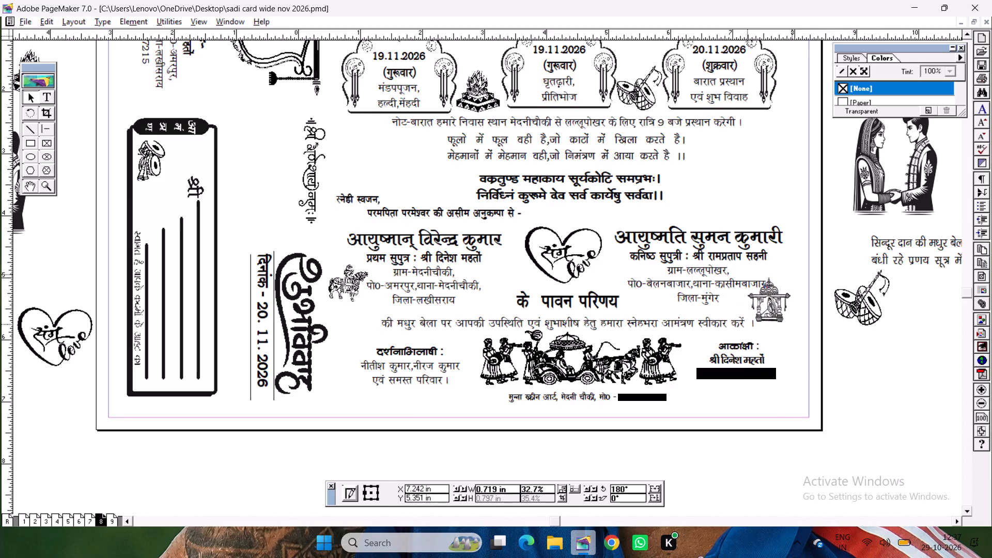
left_click_drag(765, 309, 767, 309)
left_click_drag(721, 279, 721, 277)
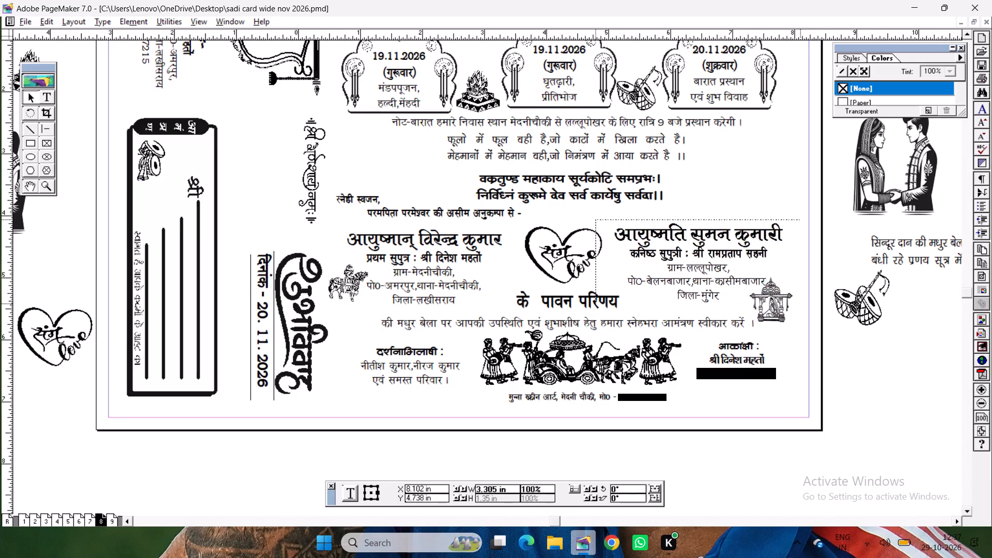
left_click_drag(721, 277, 722, 271)
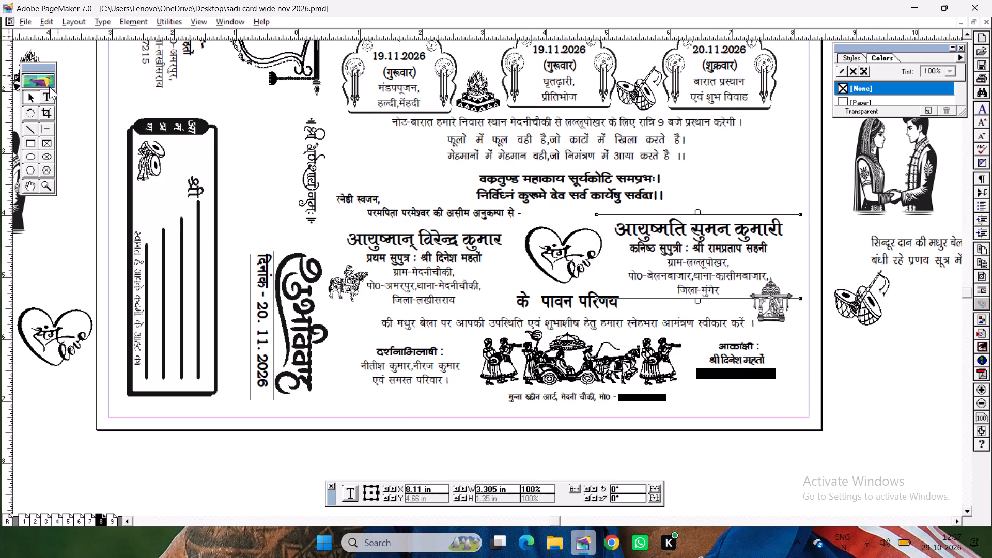
Rebreak the bride's address so the village and post office share one line and the police station starts the following line.
left_click(50, 95)
left_click(632, 274)
key("Left")
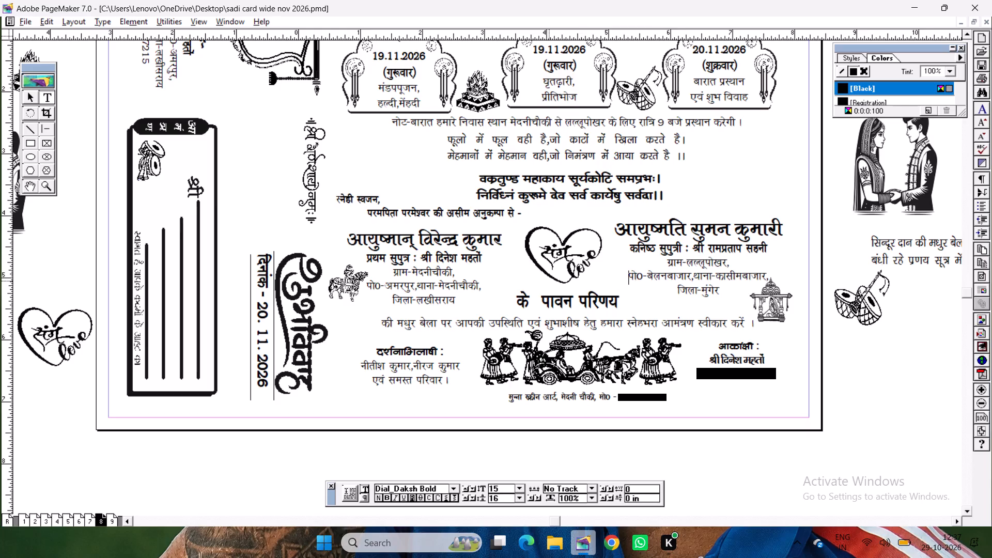
key("BackSpace")
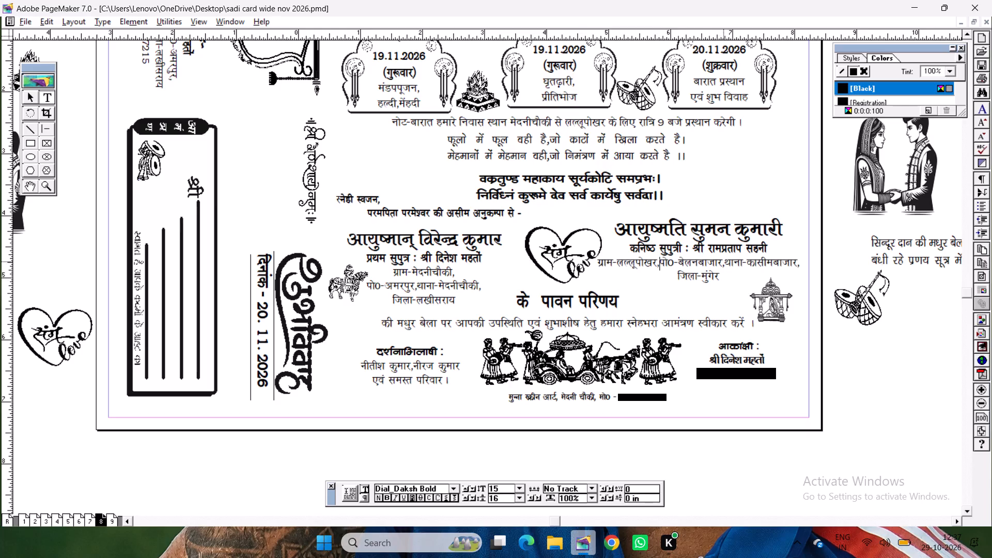
left_click(726, 263)
key("Left")
key("Return")
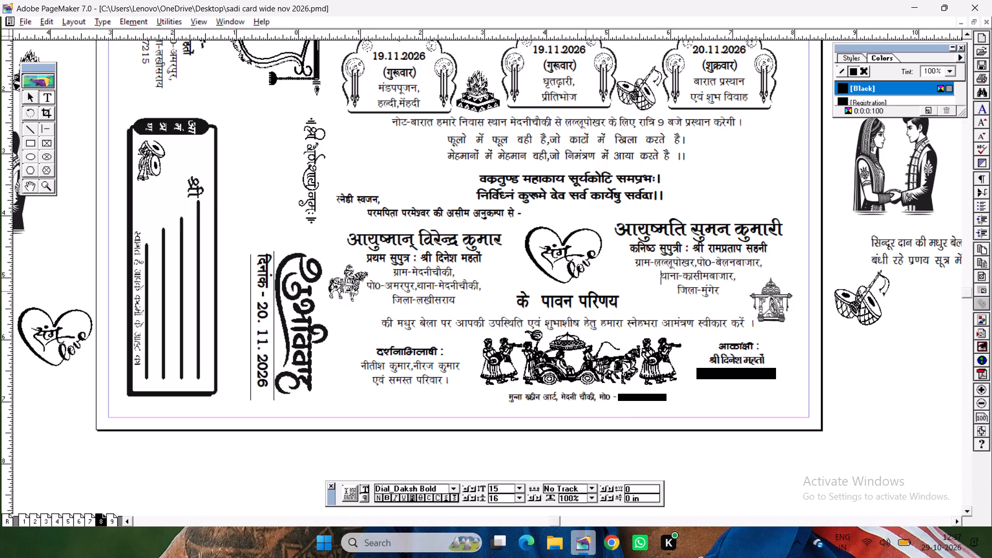
Lower the bride's text block to line up with the groom's block, and save the document.
left_click(32, 99)
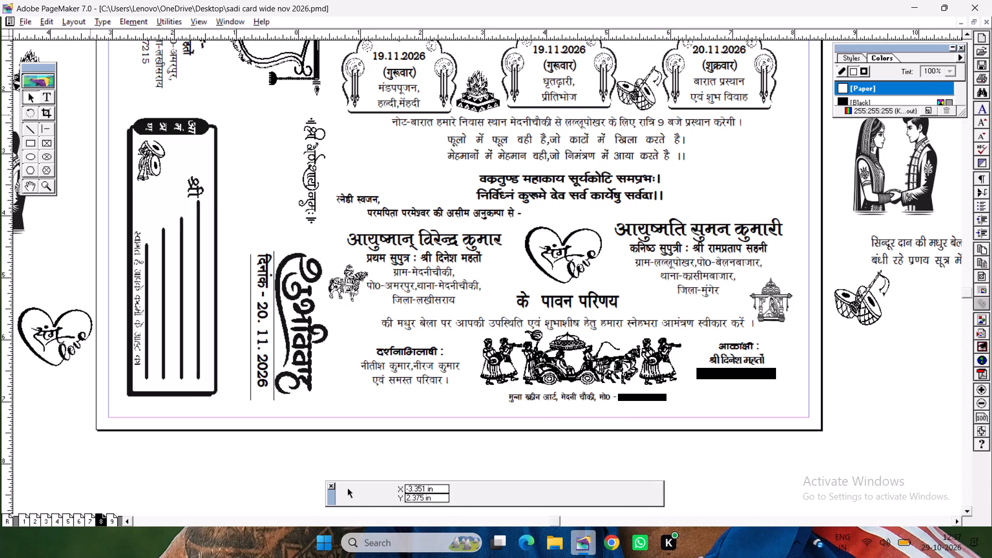
left_click_drag(722, 268, 723, 283)
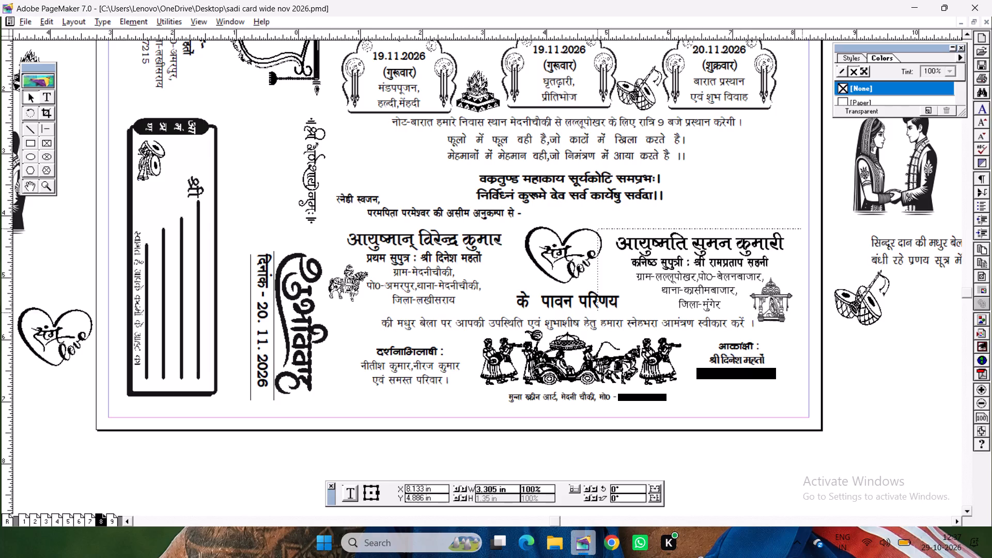
left_click_drag(723, 283, 722, 281)
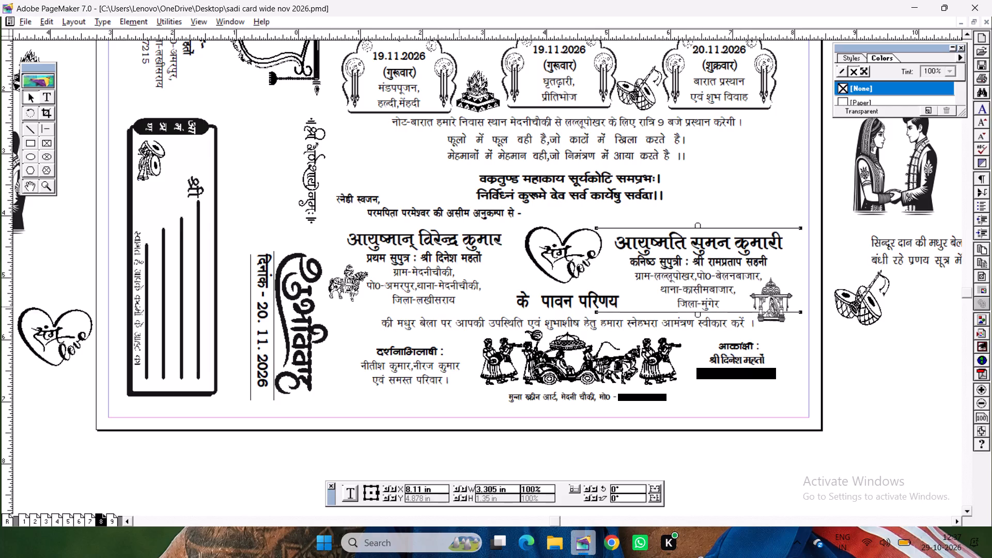
left_click(863, 384)
key("ctrl+s")
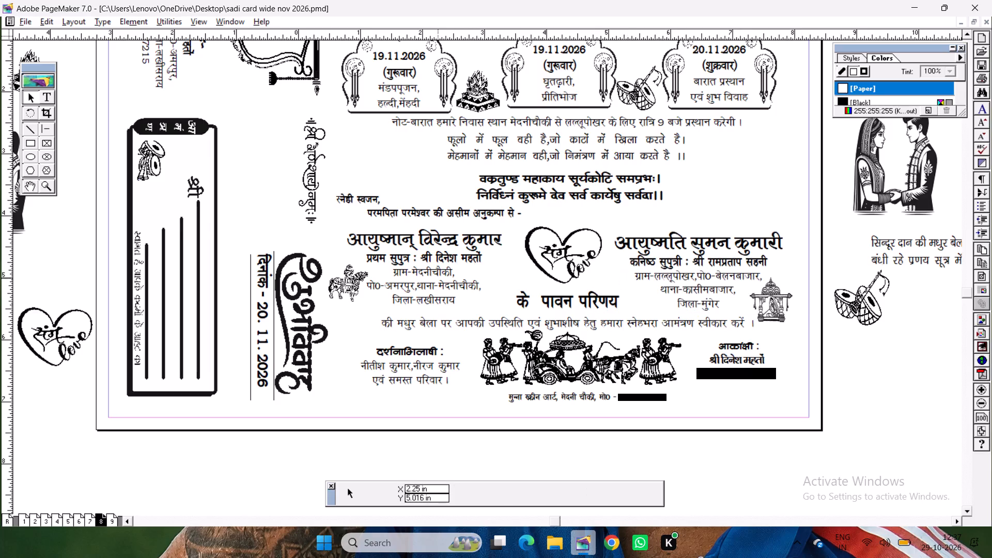
Set the groom's name to 27 pt to match the bride's name, and save the document.
left_click(437, 278)
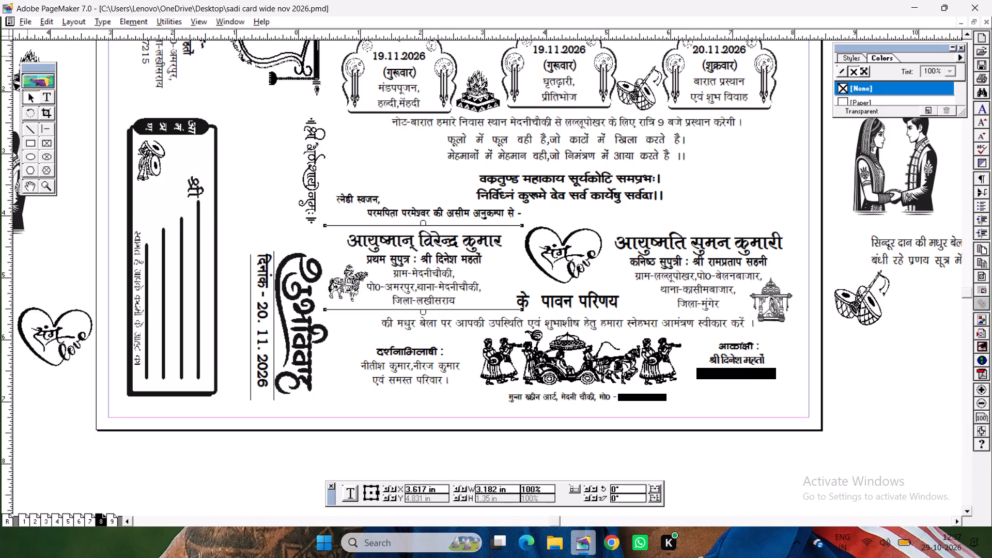
left_click(49, 95)
left_click_drag(670, 250, 802, 255)
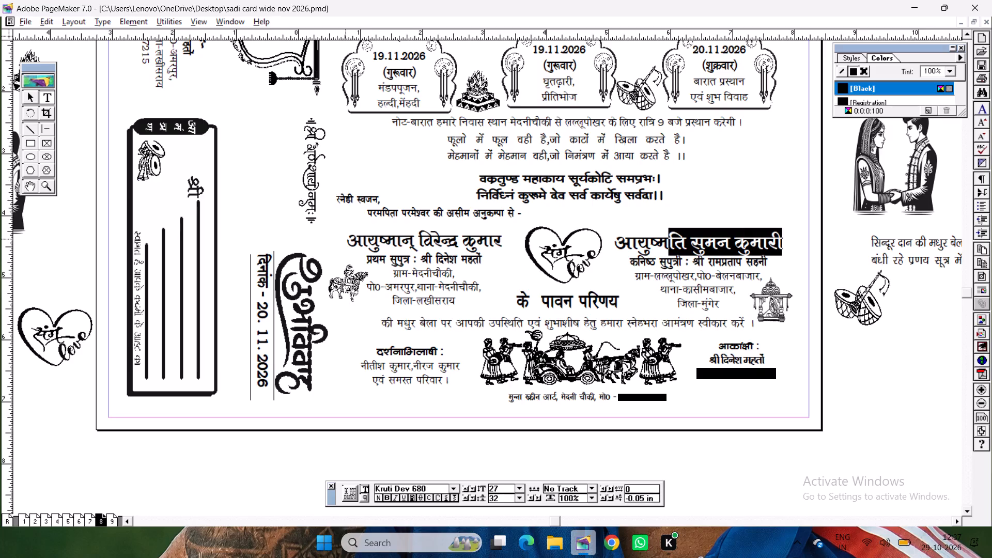
left_click_drag(345, 238, 553, 251)
left_click_drag(508, 488, 300, 508)
type("27")
key("Return")
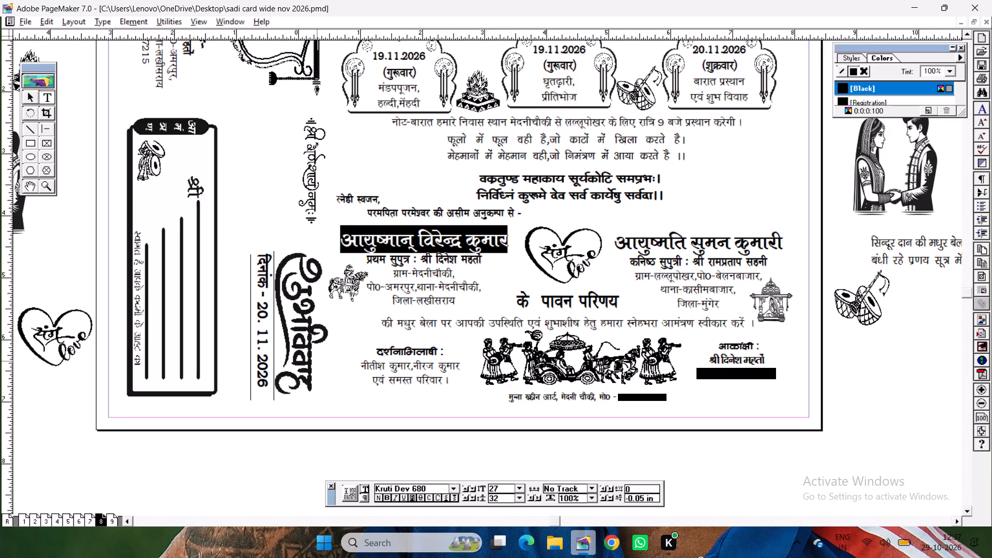
key("ctrl+s")
left_click(398, 353)
key("ctrl+s")
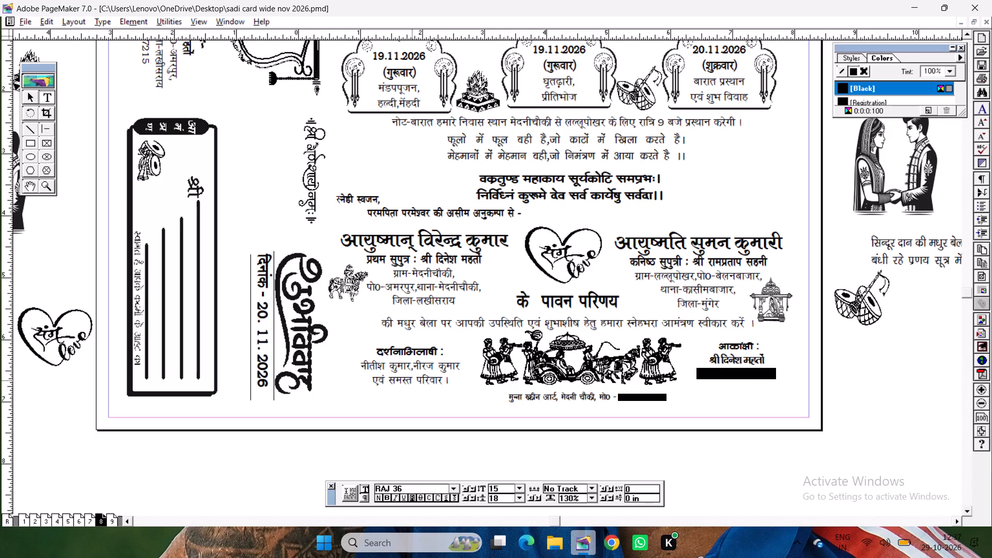
key("ctrl+s")
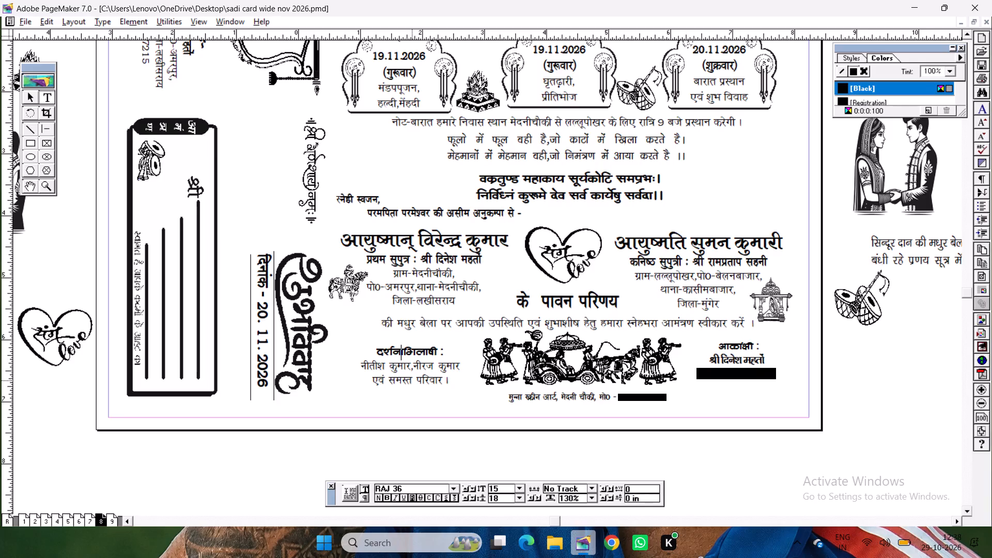
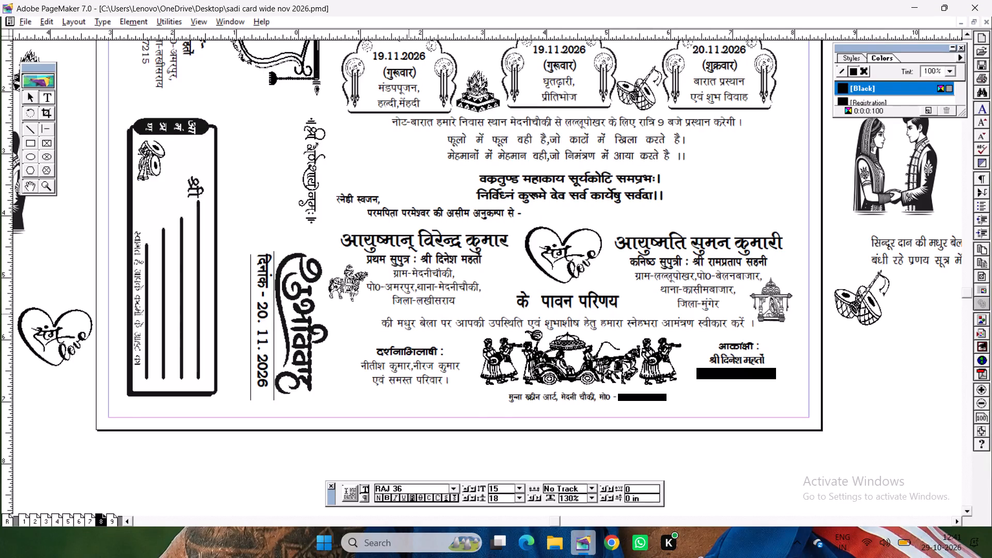
Group all the text and artwork on the wedding card page into a single object.
key("ctrl+5")
left_click(30, 189)
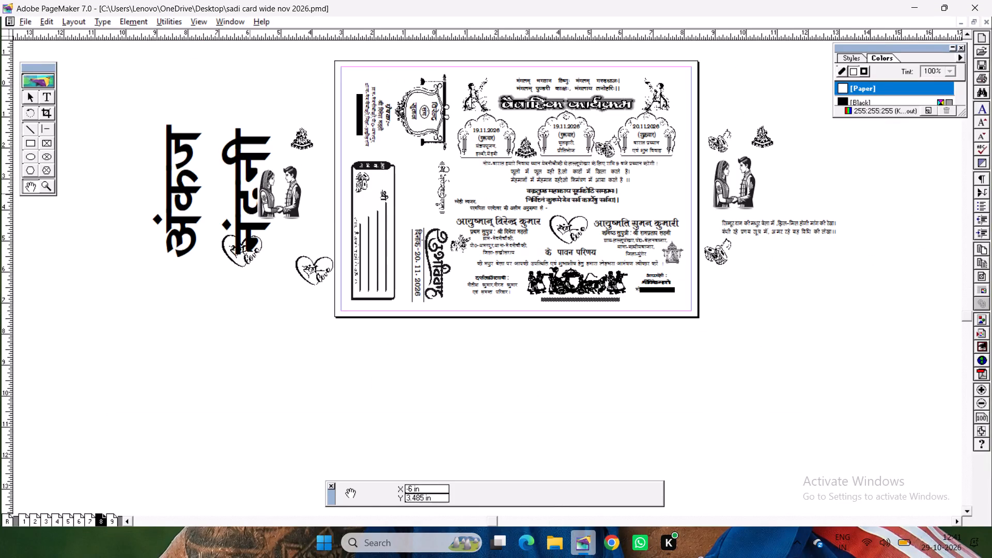
left_click(29, 97)
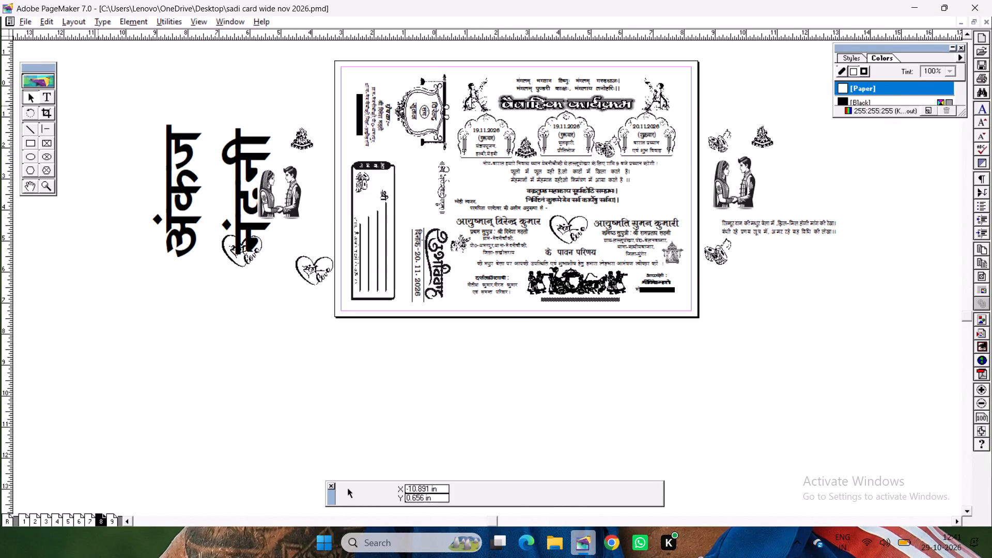
left_click_drag(336, 54, 495, 196)
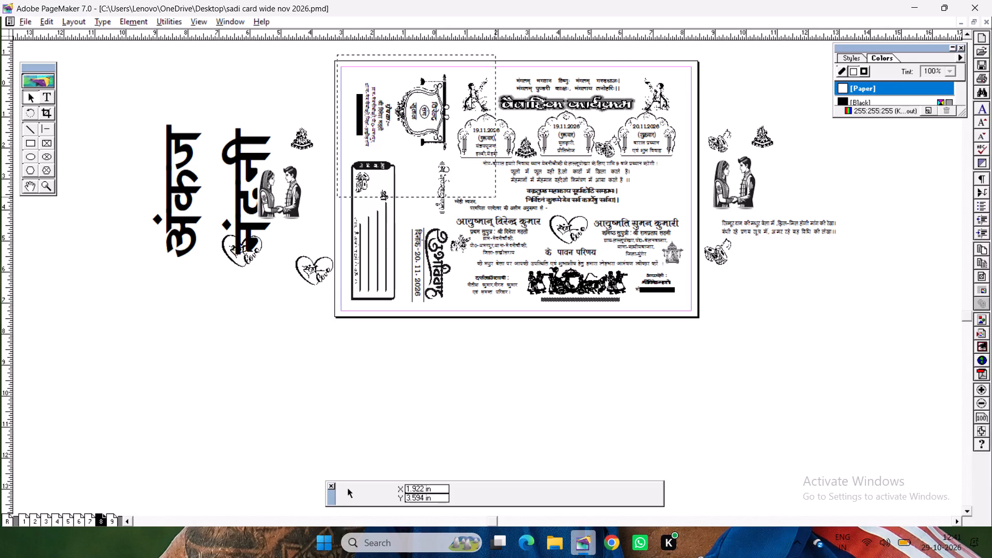
left_click_drag(495, 196, 699, 323)
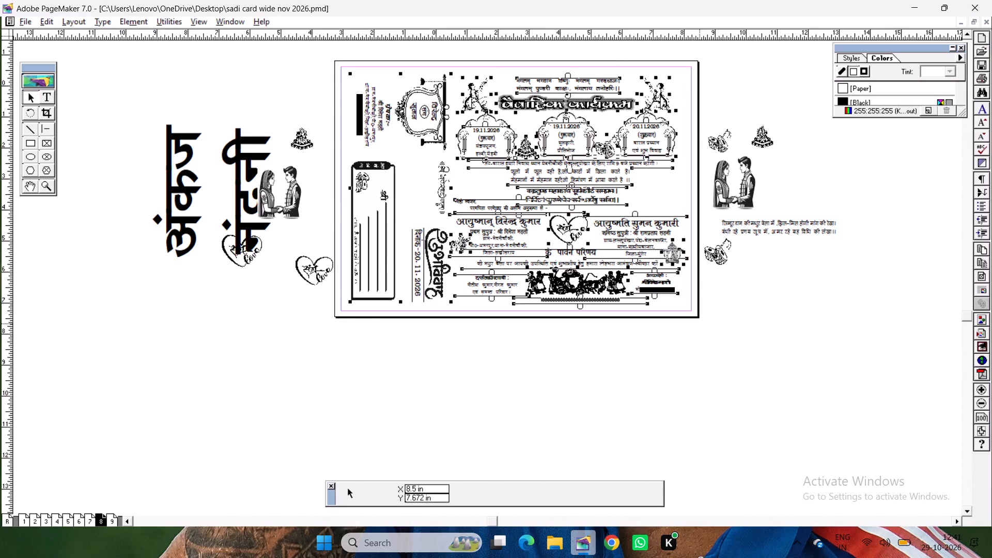
key("ctrl+g")
Nudge the grouped card layout down slightly on the page, and save the document.
key("Down")
key("Down")
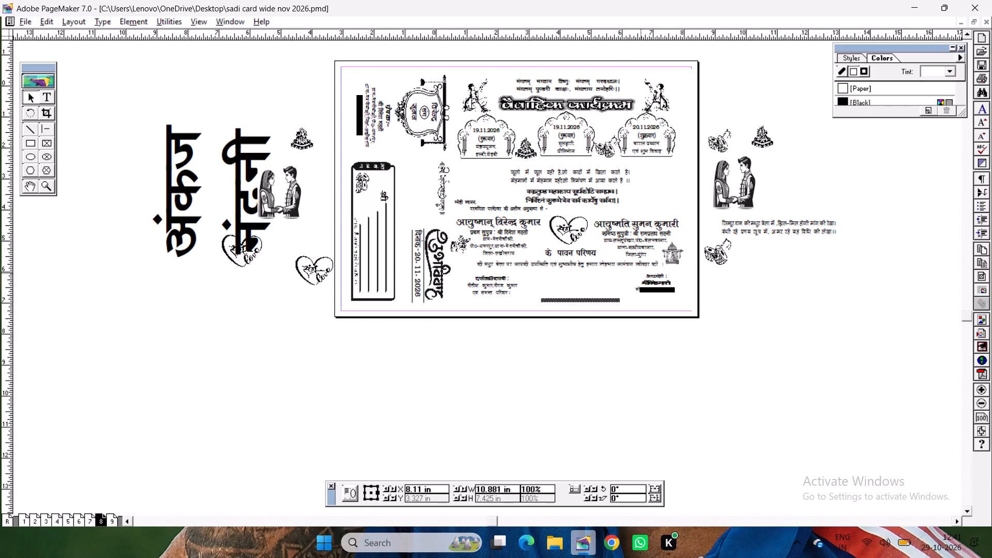
key("ctrl+2")
key("ctrl+1")
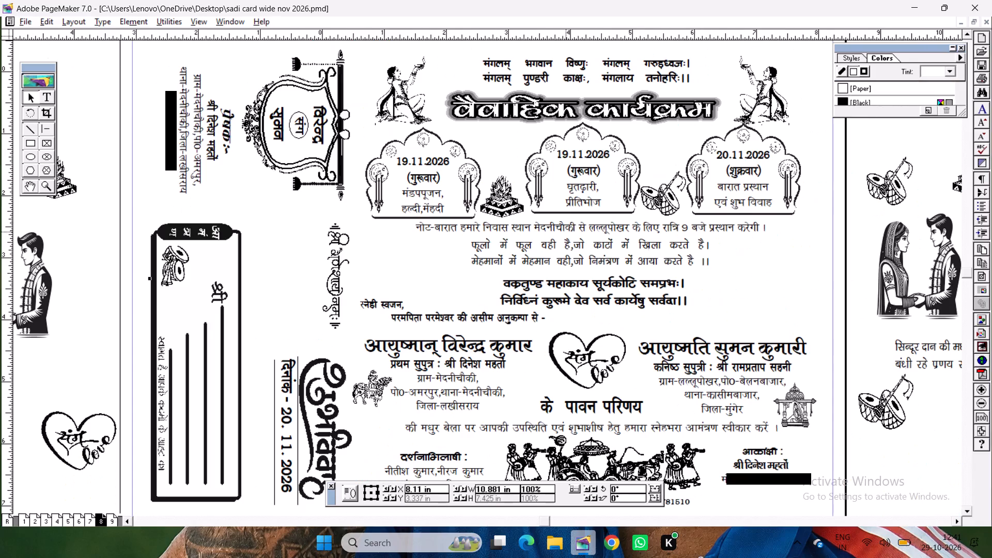
key("ctrl+s")
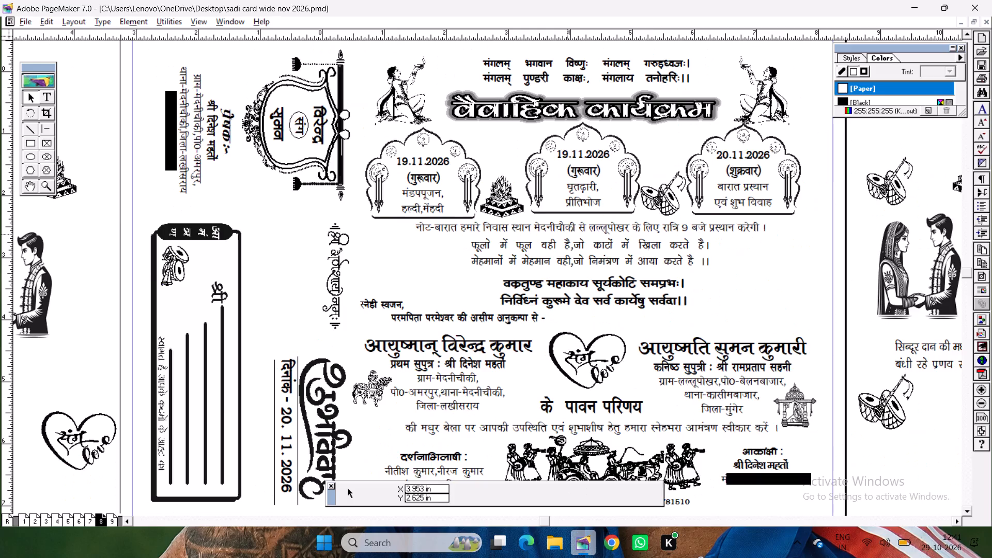
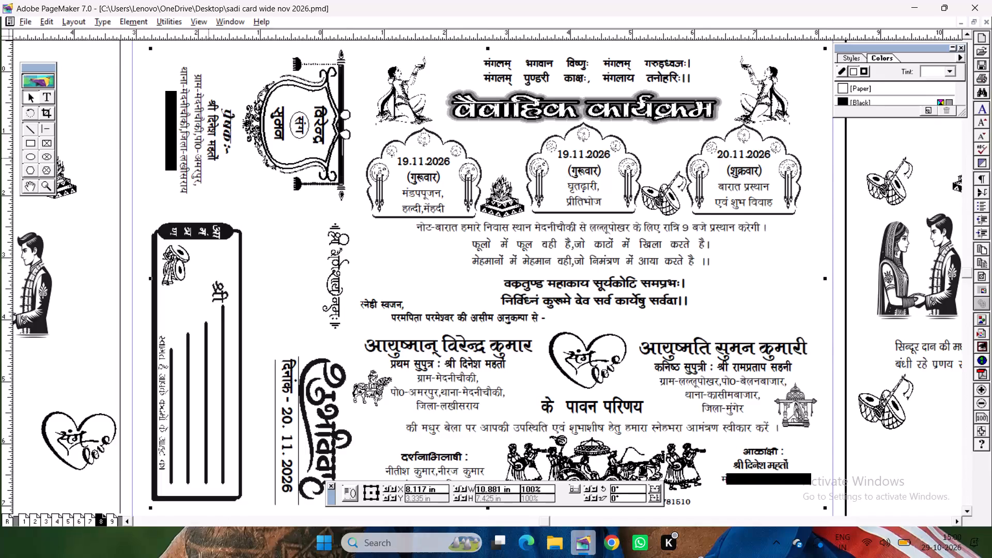
Proofread the opening mantra, the programme heading and the three ceremony panels on the wedding card at closer zoom.
left_click(44, 96)
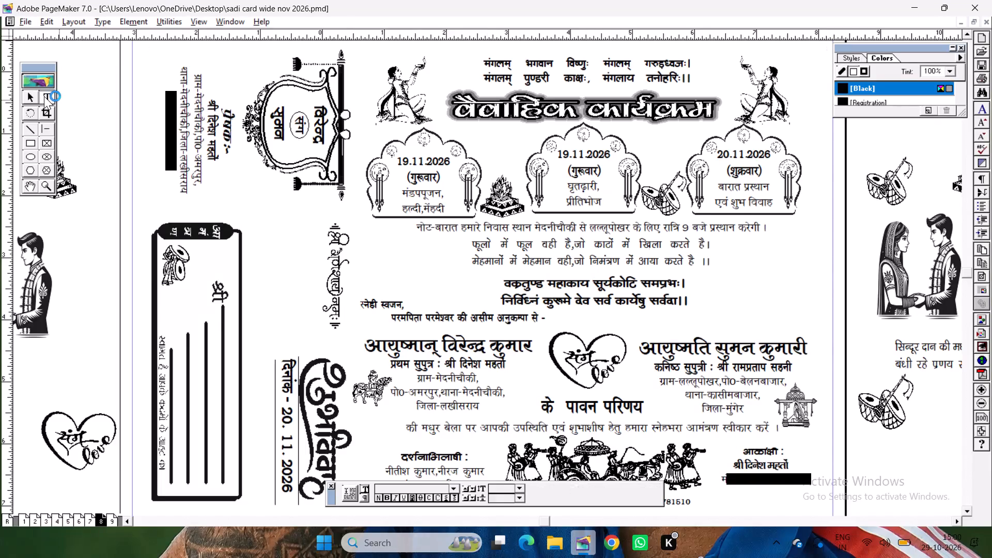
left_click(27, 98)
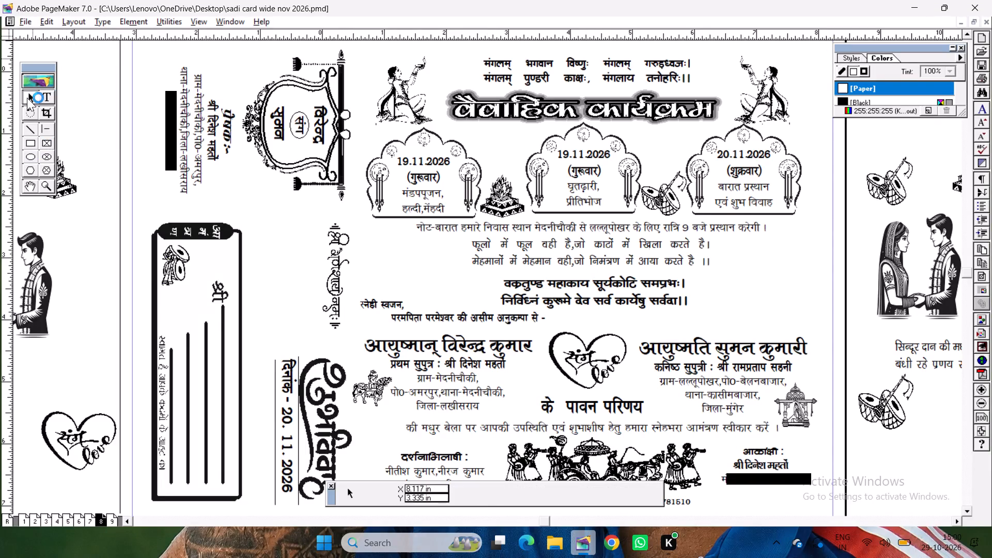
left_click(425, 188)
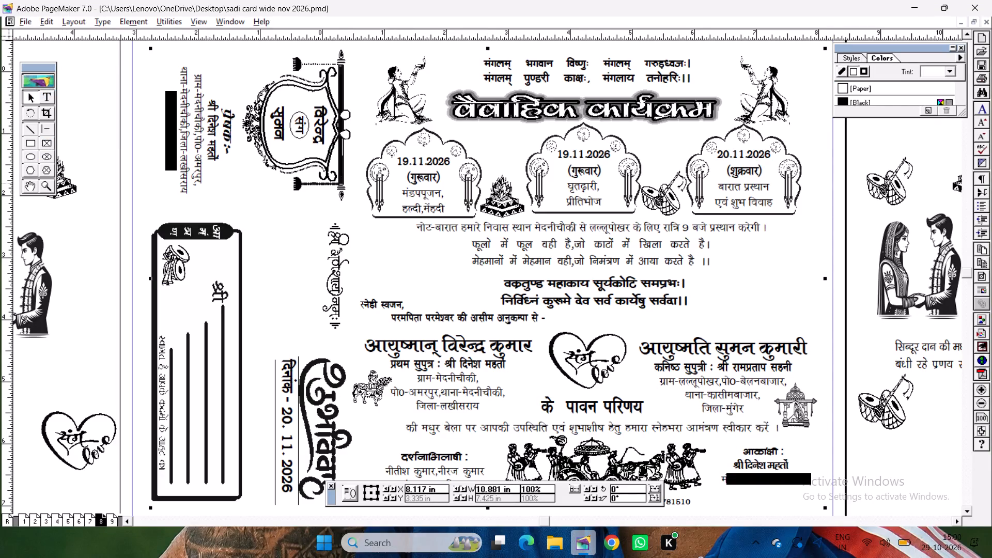
key("ctrl+2")
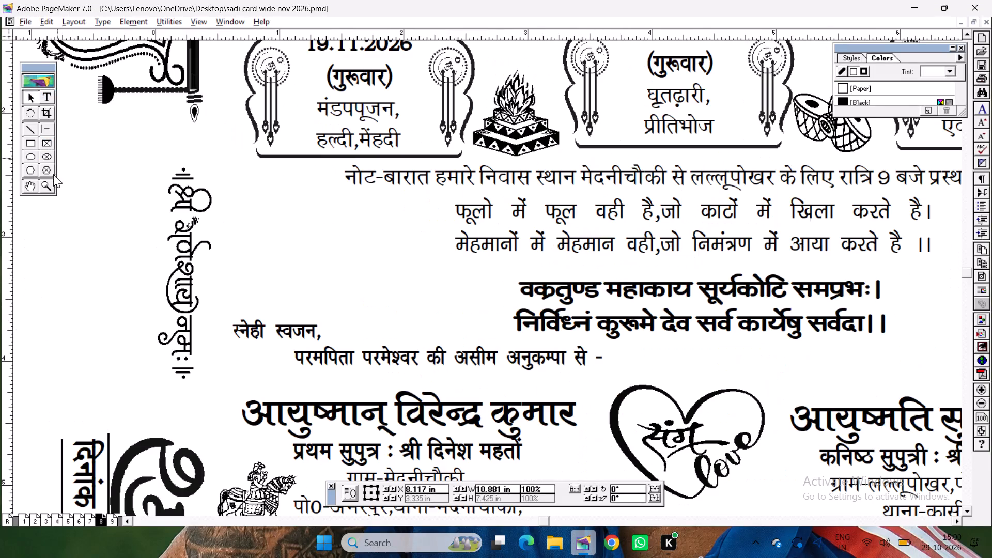
left_click(32, 183)
left_click_drag(424, 239, 290, 439)
left_click_drag(380, 347, 301, 432)
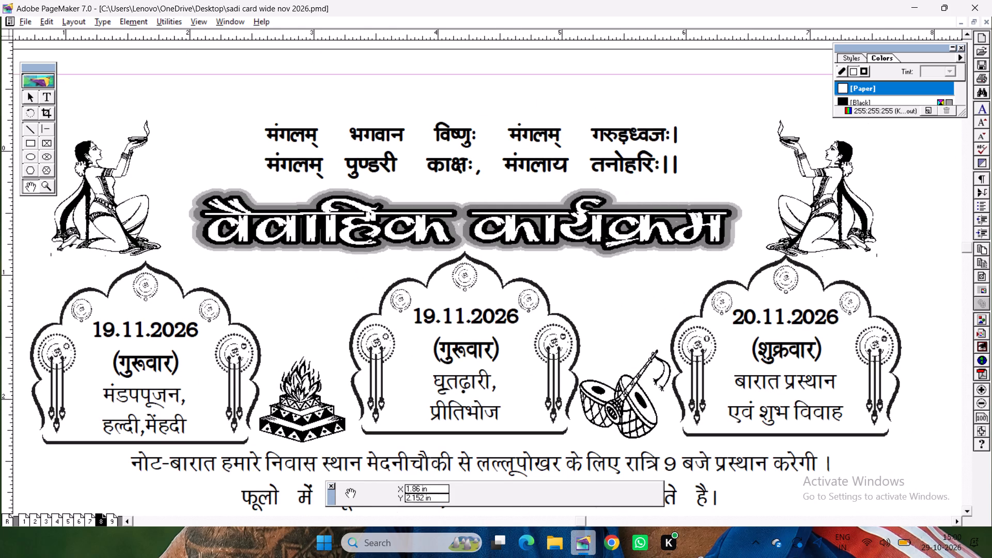
left_click_drag(179, 411, 185, 356)
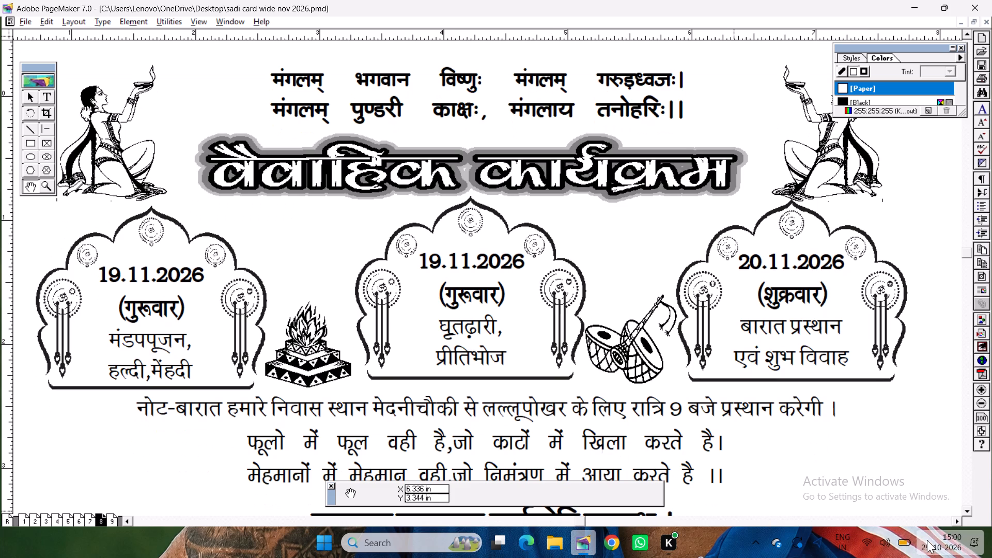
Check the weekdays of the card's ceremony dates in the system calendar for November 2026.
left_click(931, 541)
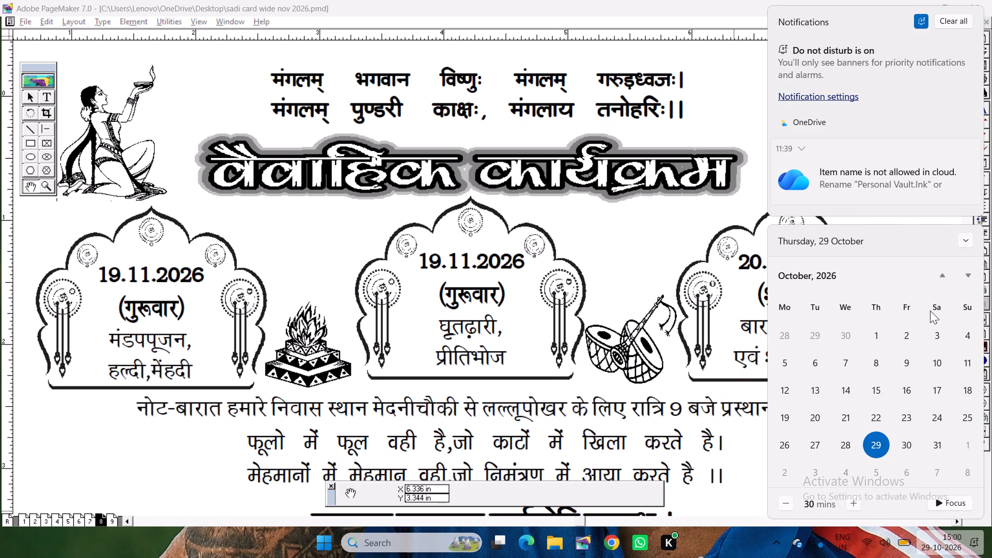
left_click(967, 279)
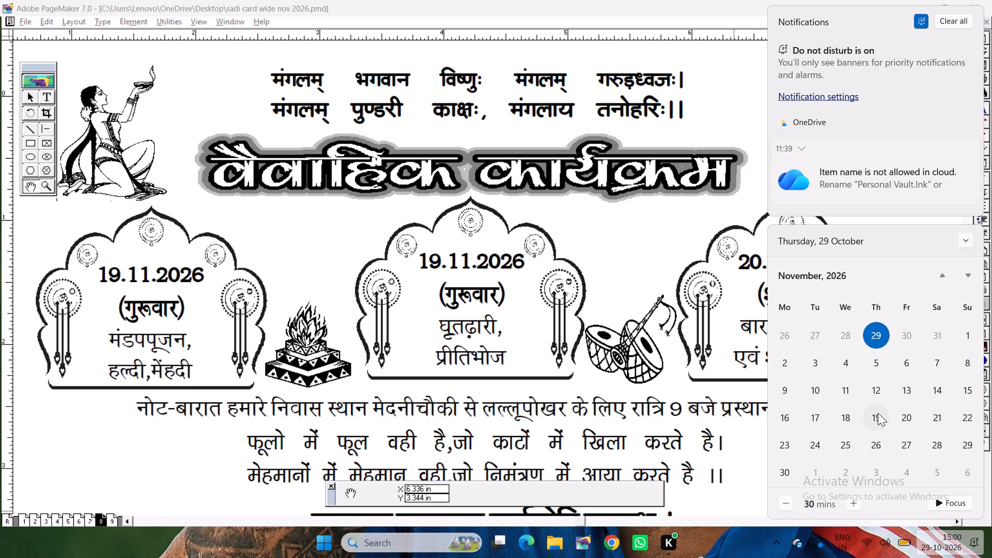
left_click(560, 414)
Proofread the ceremony panels, the baraat departure note, the guest couplet and the Sanskrit verse beneath them.
left_click_drag(393, 385, 406, 344)
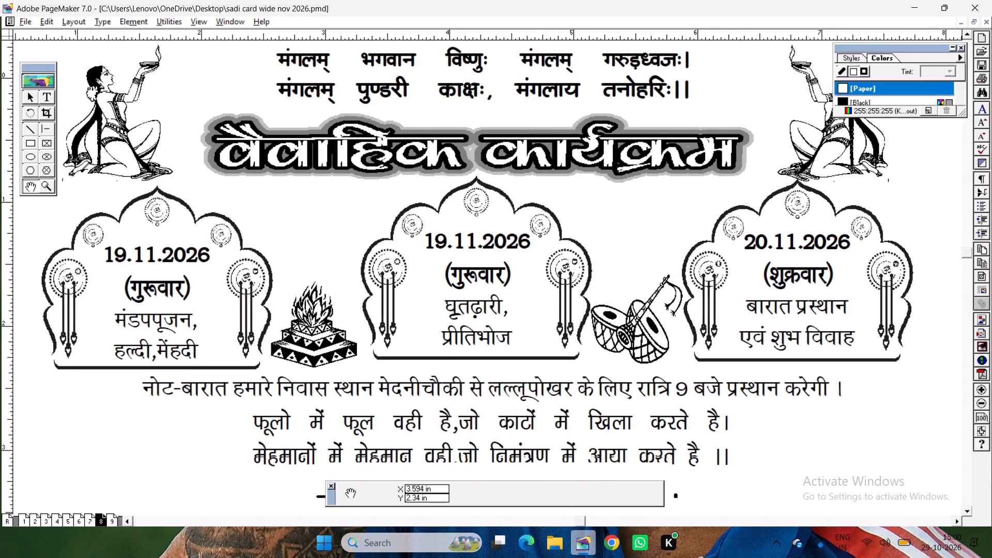
left_click_drag(406, 344, 413, 326)
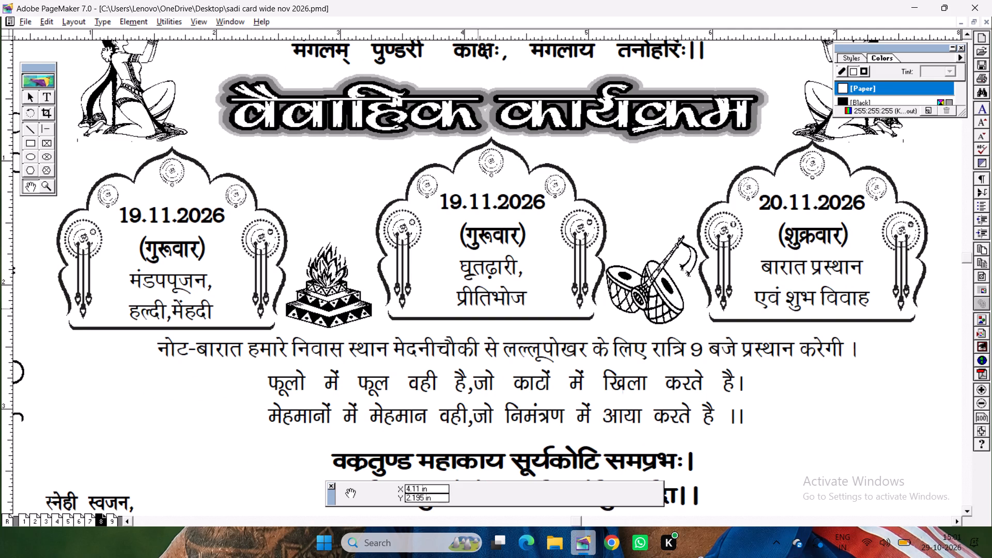
left_click_drag(559, 313, 437, 315)
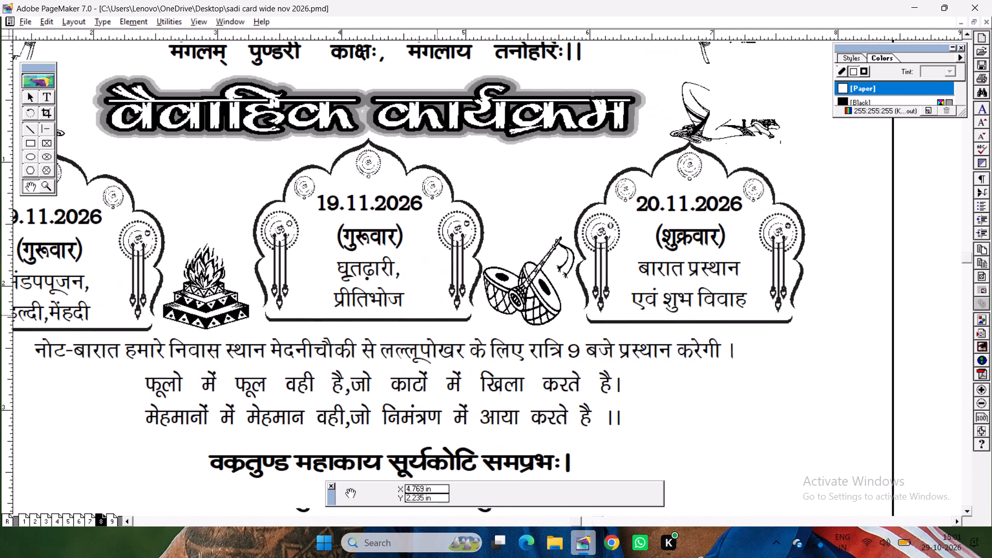
left_click_drag(519, 302, 532, 281)
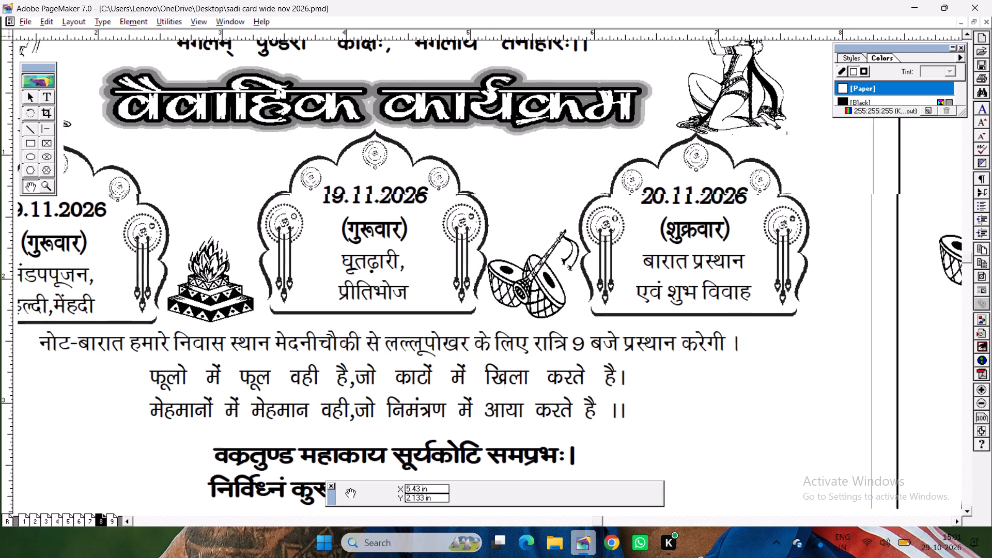
left_click_drag(532, 281, 534, 277)
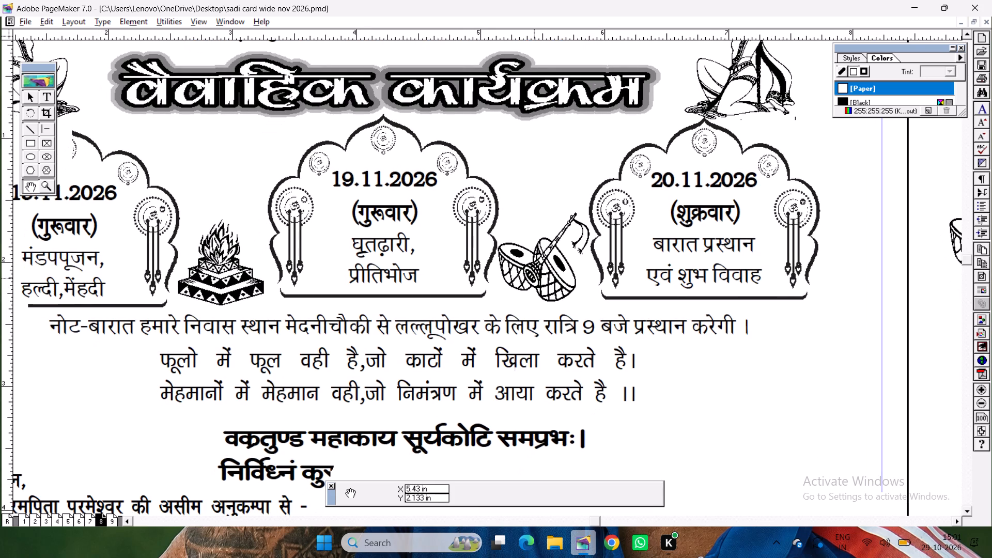
left_click_drag(485, 281, 580, 229)
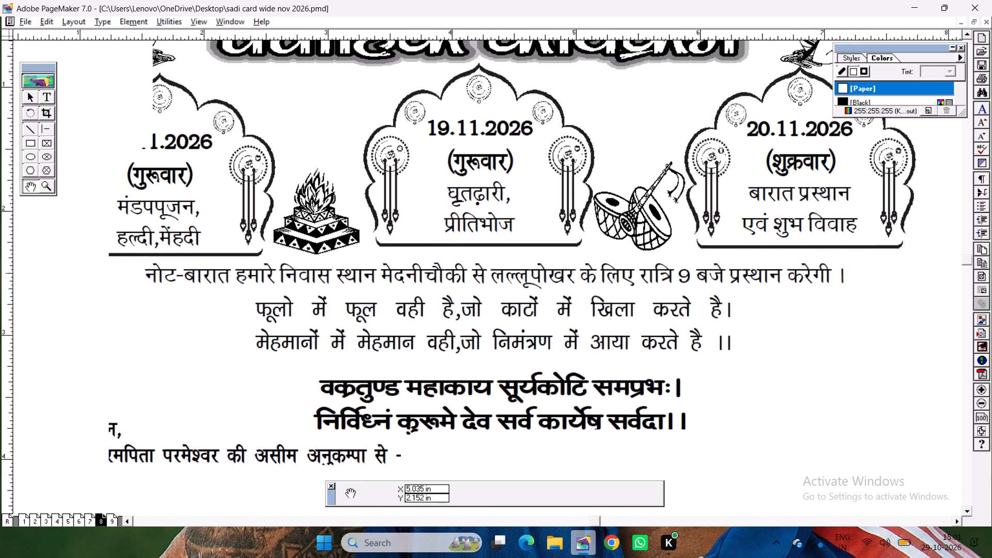
left_click_drag(580, 229, 580, 228)
left_click_drag(545, 239, 553, 236)
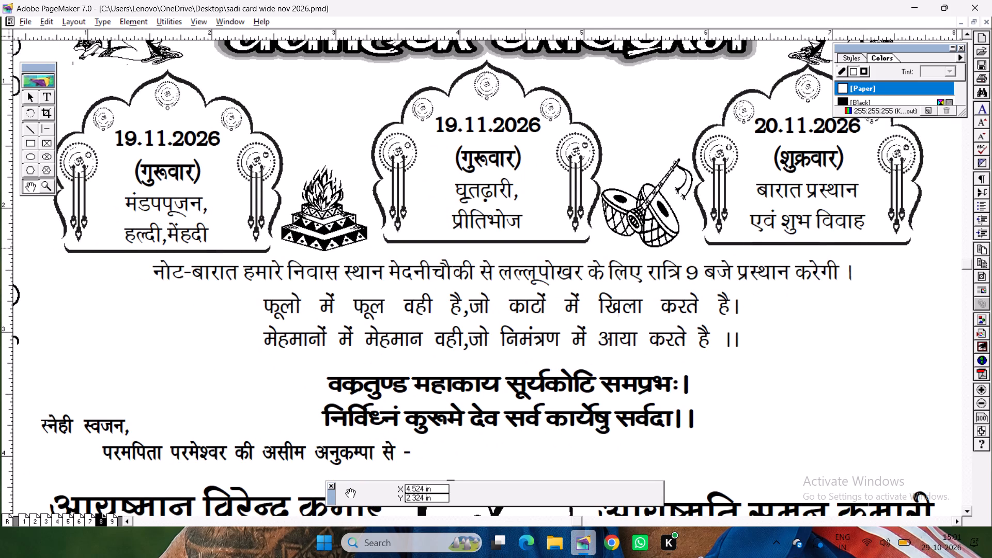
left_click_drag(499, 277, 564, 196)
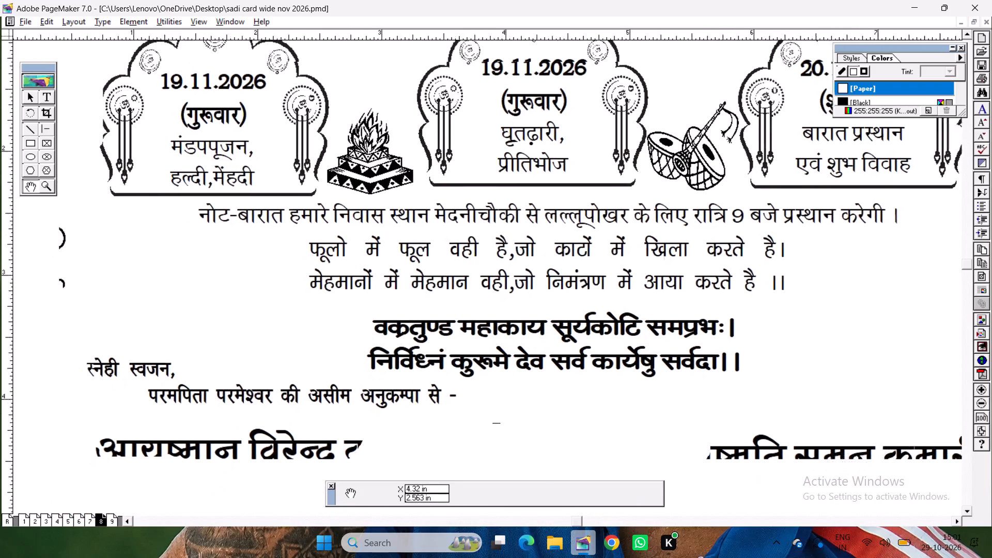
left_click_drag(564, 196, 618, 127)
Proofread the couple's names, parentage and addresses, the invitation line, the host details and the printer's credit.
left_click_drag(454, 273, 439, 148)
left_click_drag(430, 214, 432, 186)
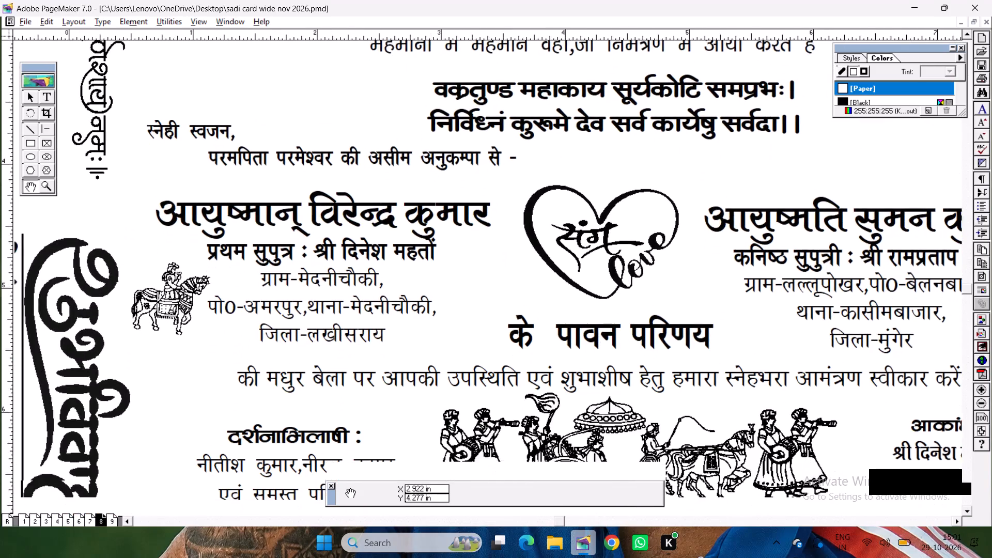
left_click_drag(432, 186, 432, 180)
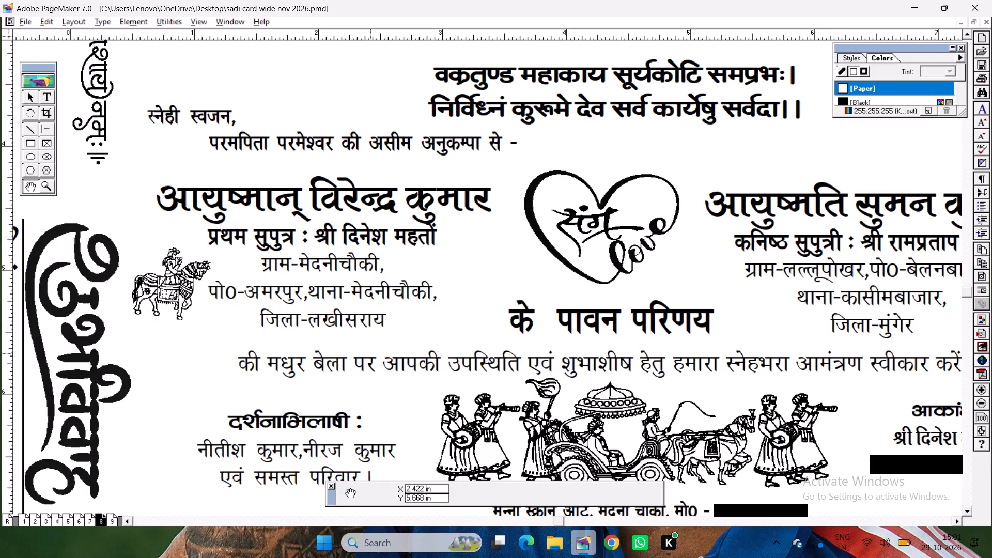
left_click_drag(598, 333, 289, 312)
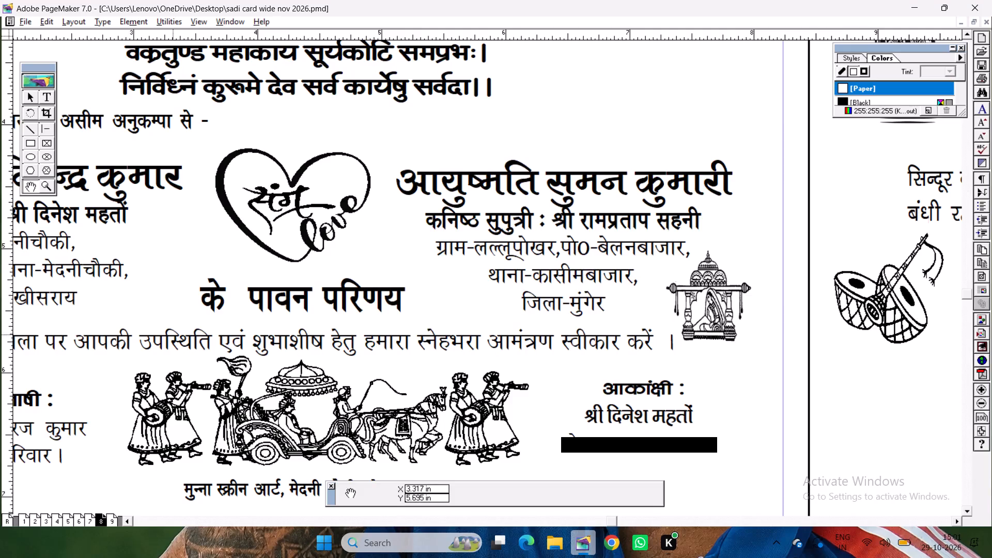
left_click_drag(319, 348, 414, 219)
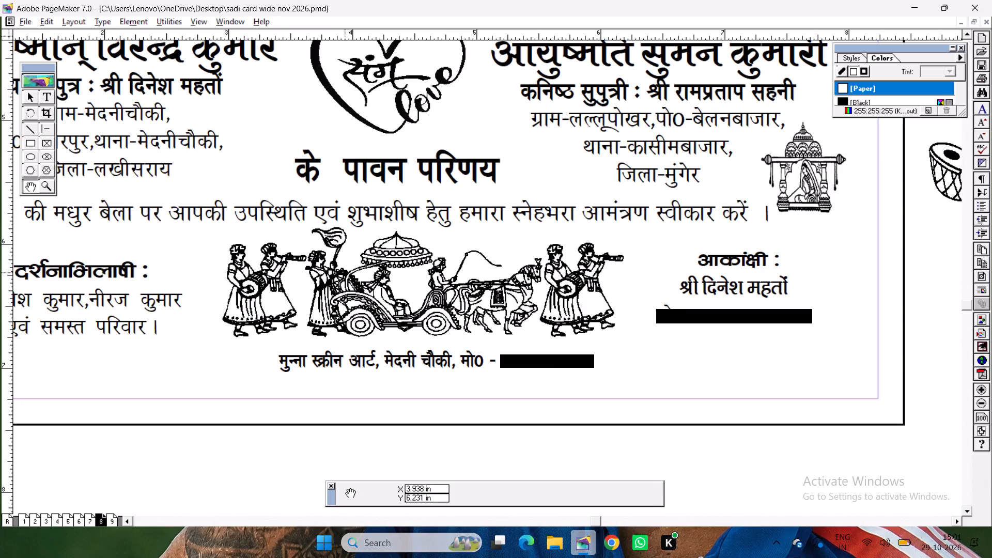
left_click_drag(344, 161, 575, 132)
left_click_drag(515, 164, 610, 125)
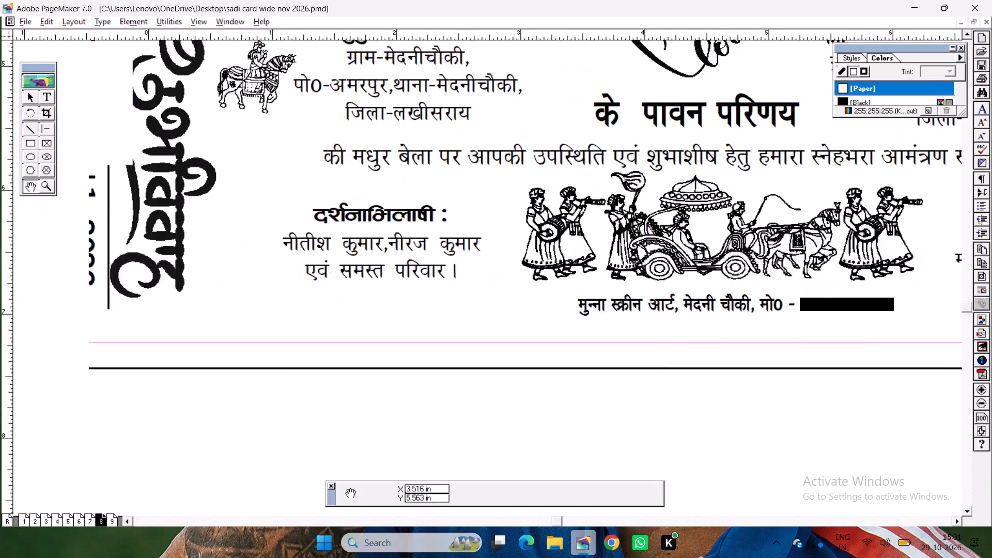
left_click_drag(610, 125, 613, 123)
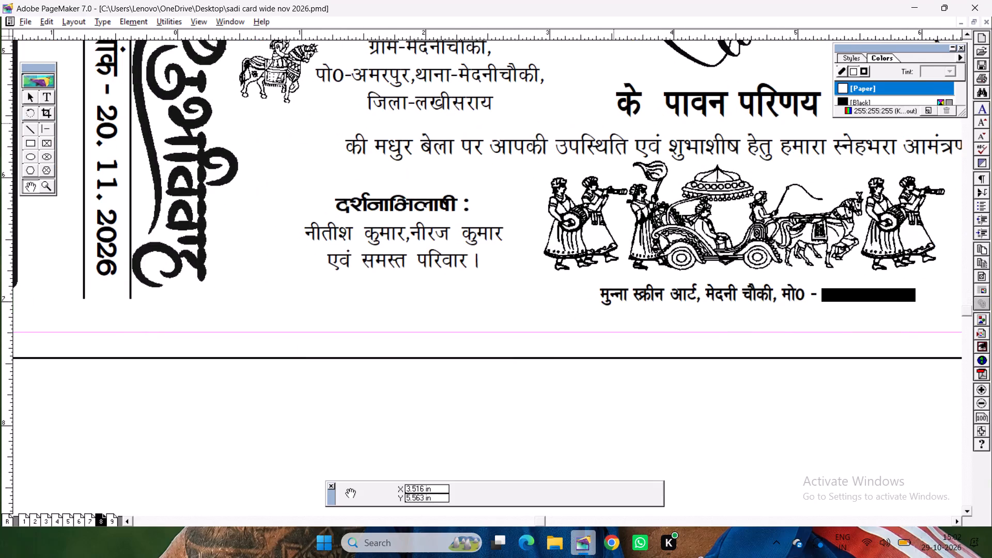
Proofread the rotated cover side of the card, including the wedding date, the couple's nameplate and the sender's address.
left_click_drag(517, 81, 698, 175)
left_click_drag(470, 255, 300, 557)
left_click_drag(334, 349, 316, 557)
left_click_drag(323, 395, 413, 450)
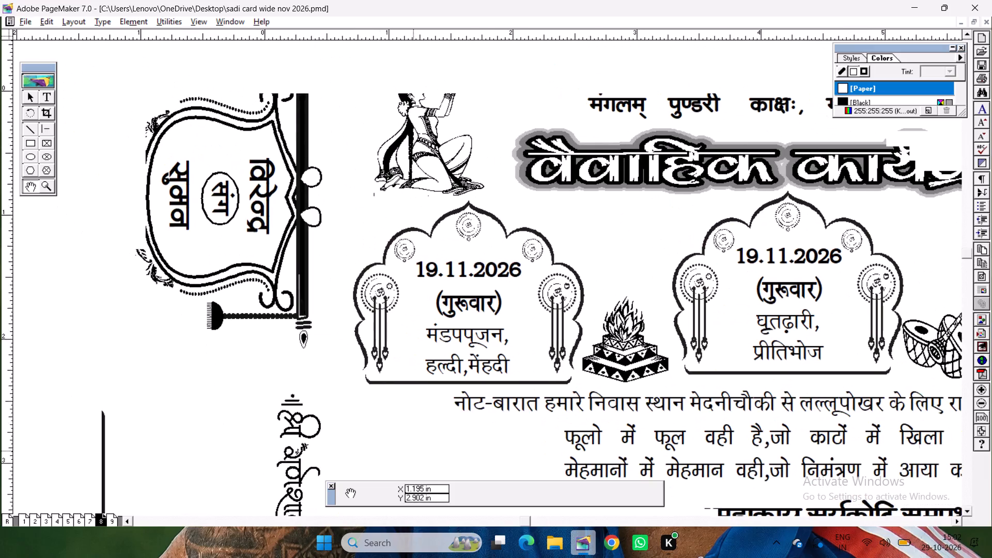
left_click_drag(301, 352, 376, 350)
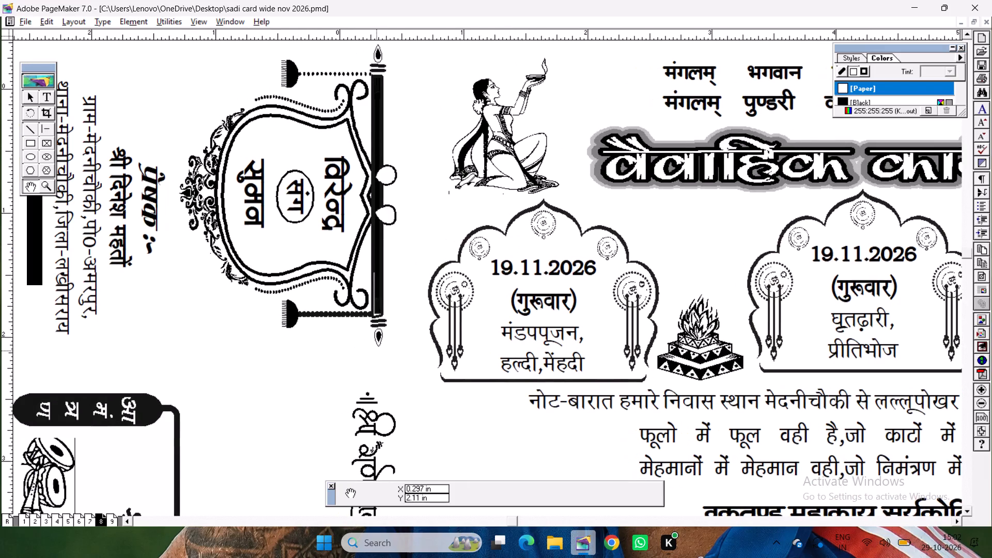
left_click_drag(339, 336, 493, 321)
left_click_drag(493, 321, 415, 321)
left_click_drag(412, 321, 379, 316)
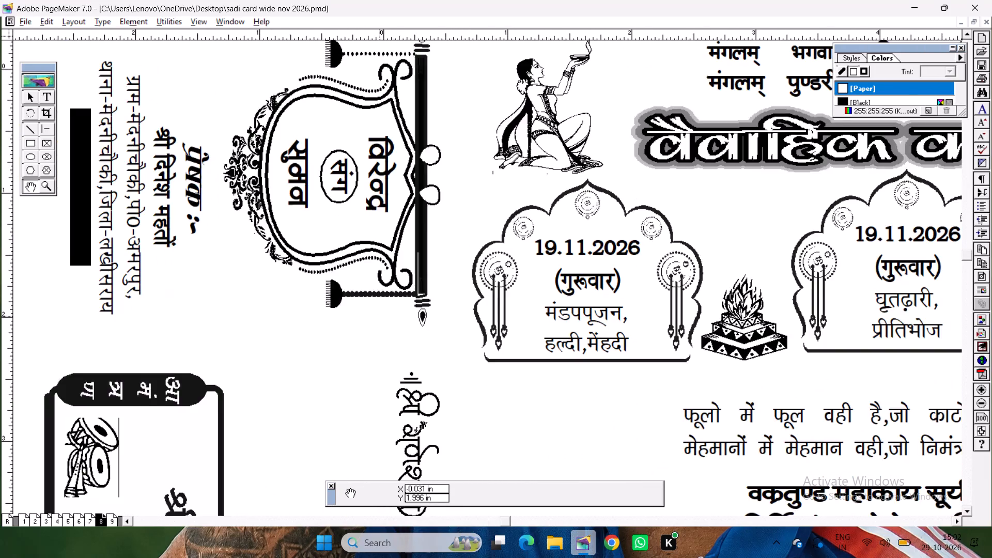
Save the checked wedding card document with the whole card back in view.
key("ctrl+5")
key("ctrl+1")
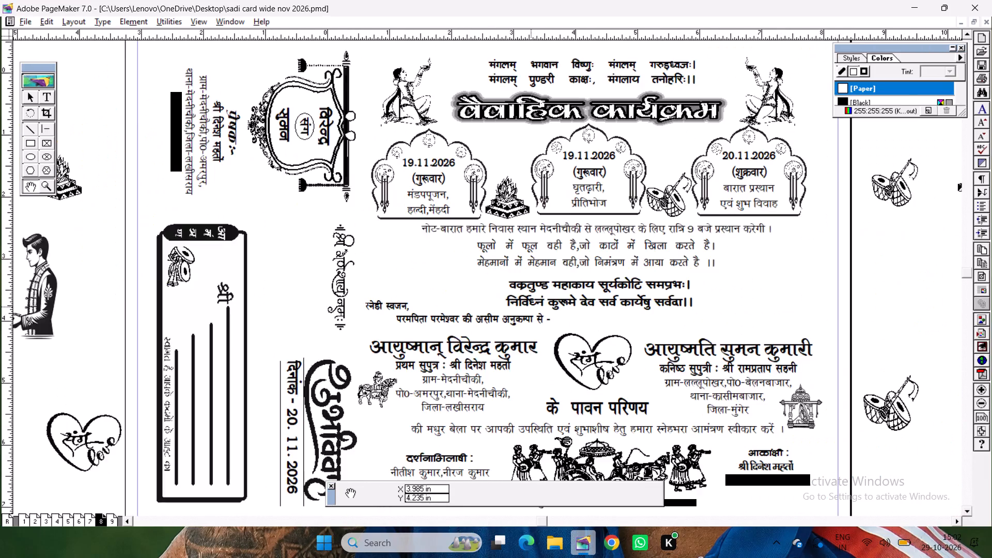
key("ctrl+s")
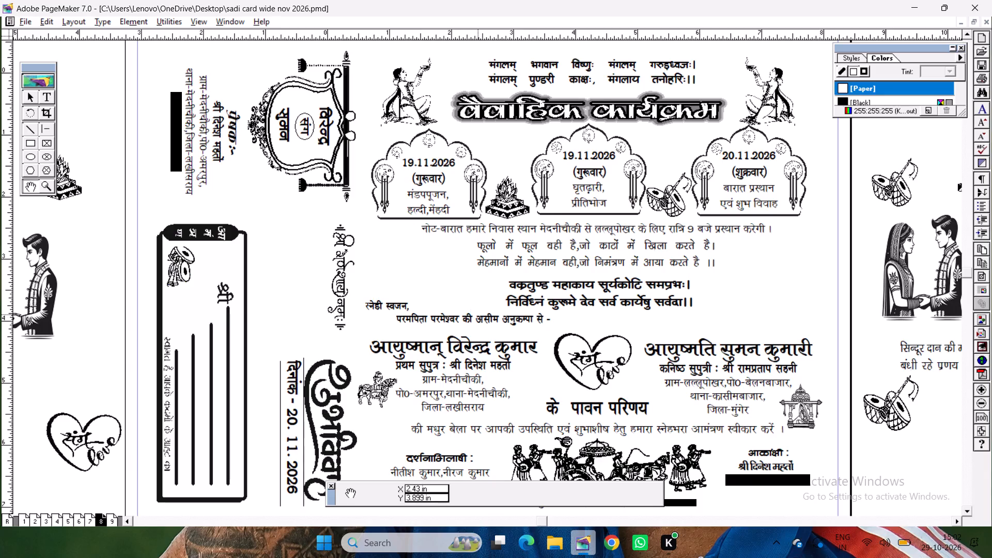
key("ctrl+s")
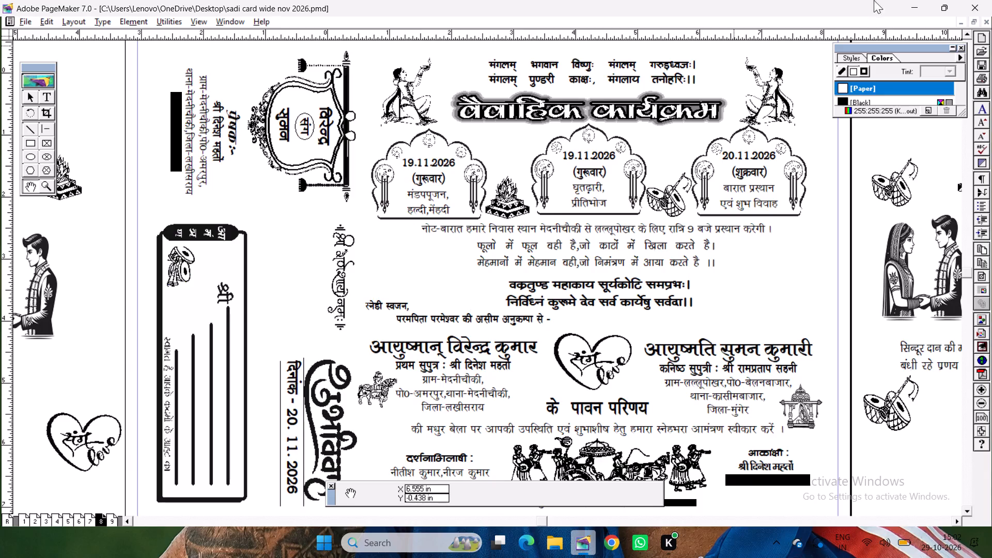
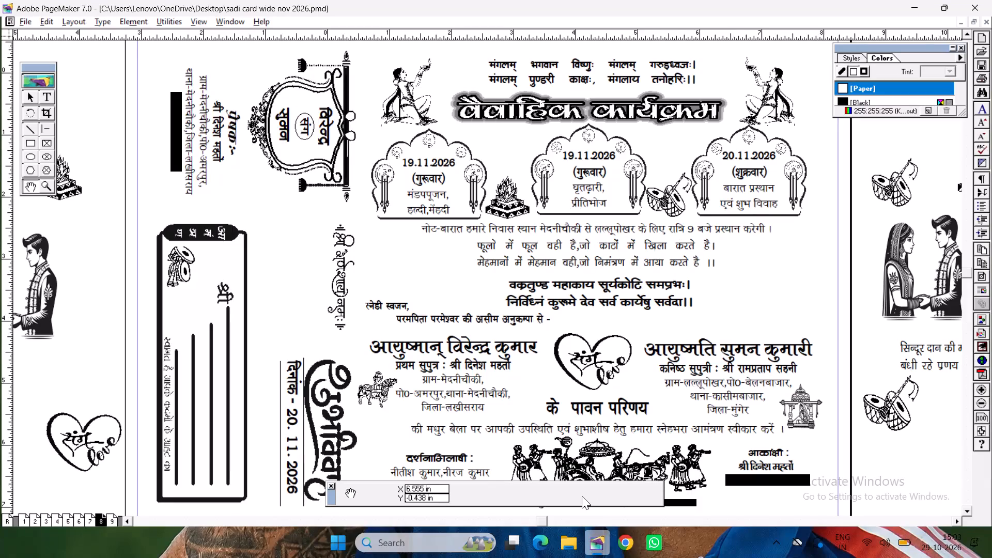
Save the finished wedding card document once more.
key("ctrl+s")
key("ctrl+s")
left_click(601, 398)
key("ctrl+s")
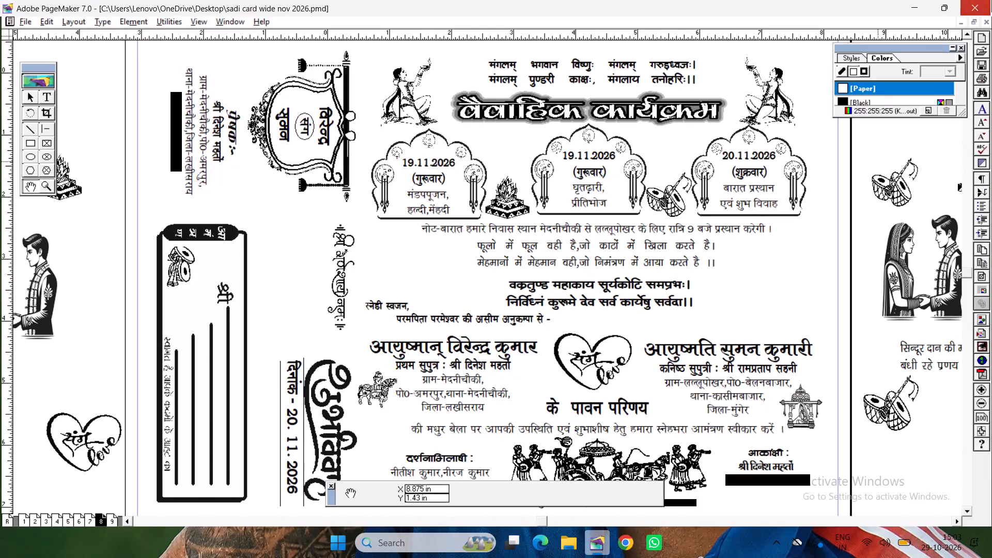
Close the saved wedding card document and exit PageMaker.
left_click(991, 0)
left_click(583, 112)
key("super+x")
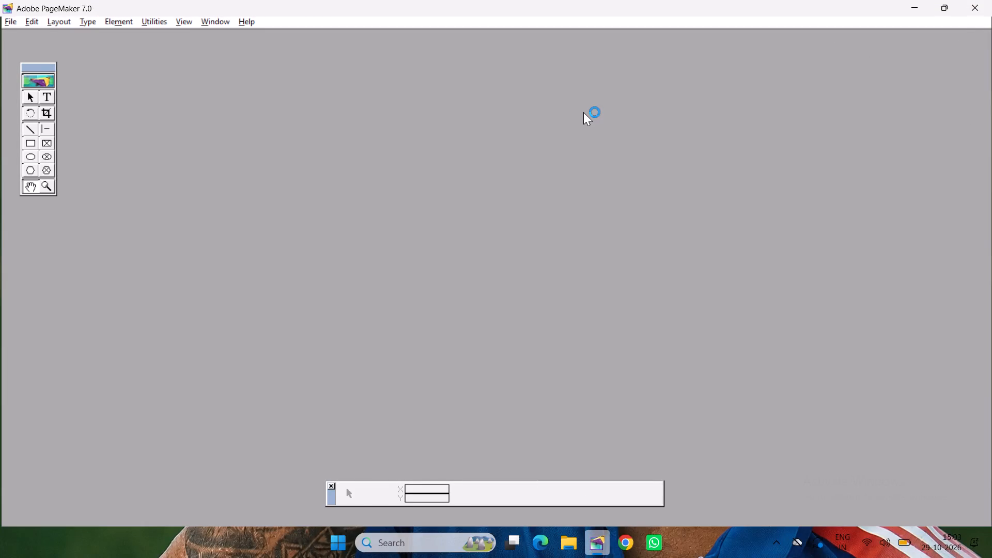